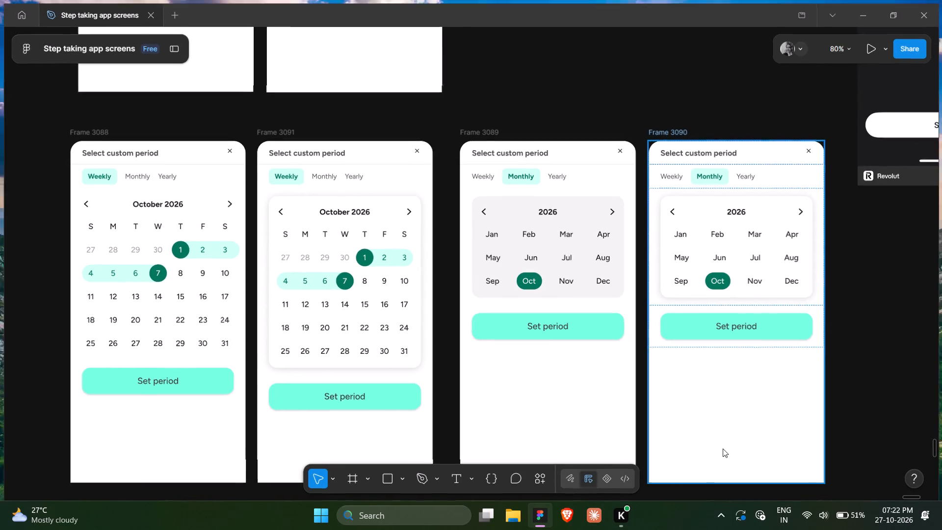
# Start the stopwatch in the Clock app, keep it on top as a compact window, and switch back to Figma.
pyautogui.doubleClick(769, 439)
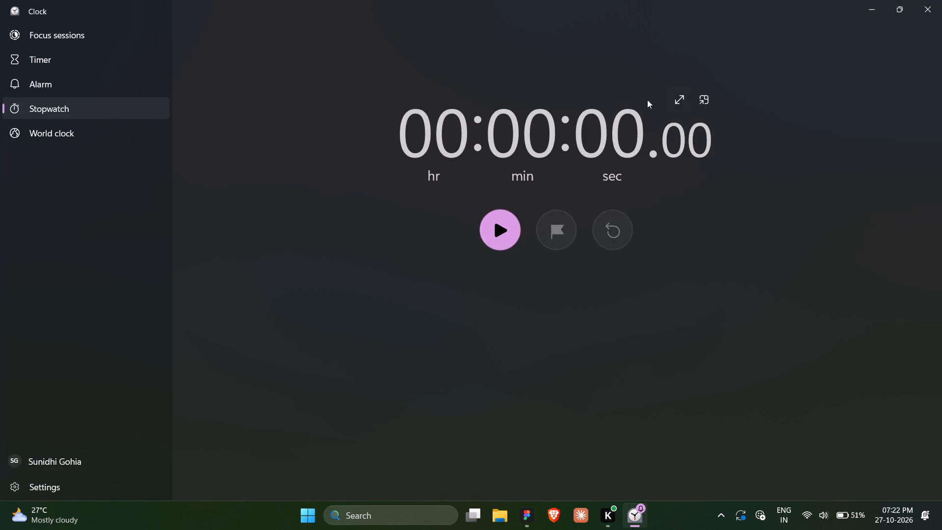
pyautogui.click(504, 238)
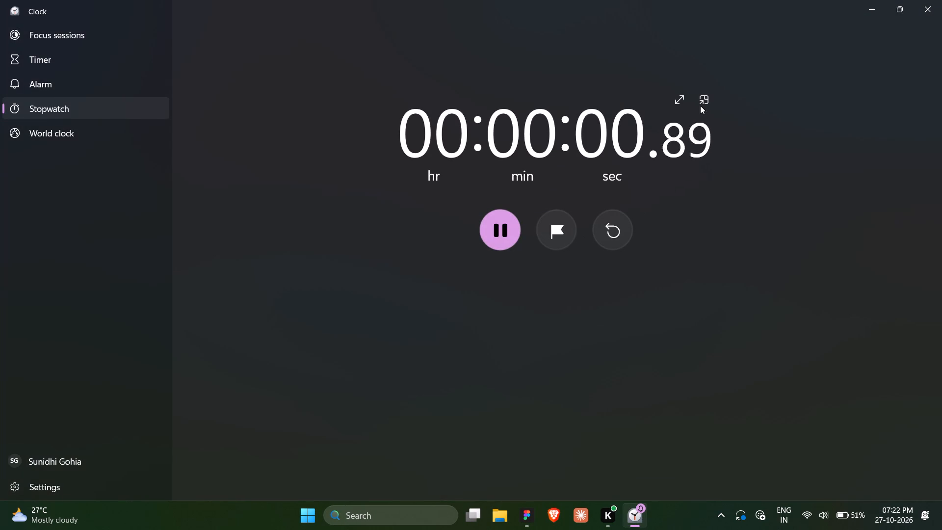
pyautogui.click(703, 97)
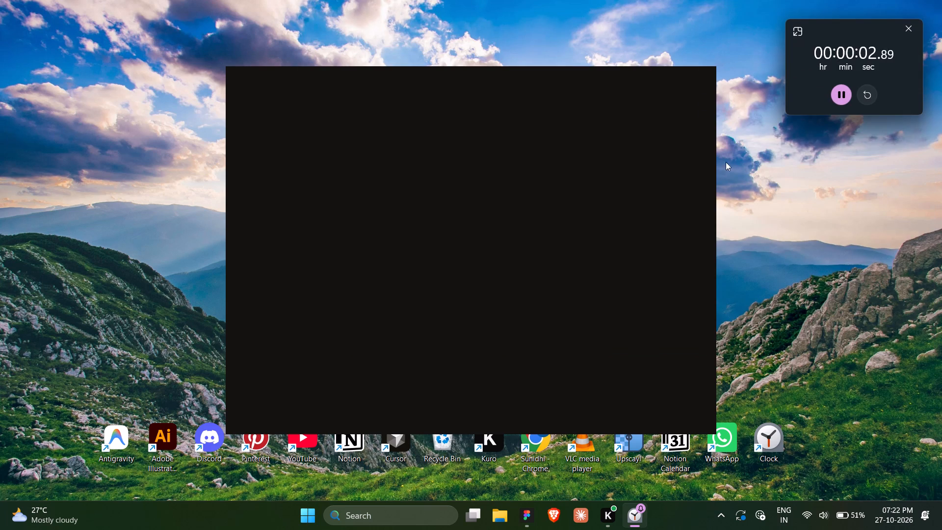
pyautogui.click(531, 524)
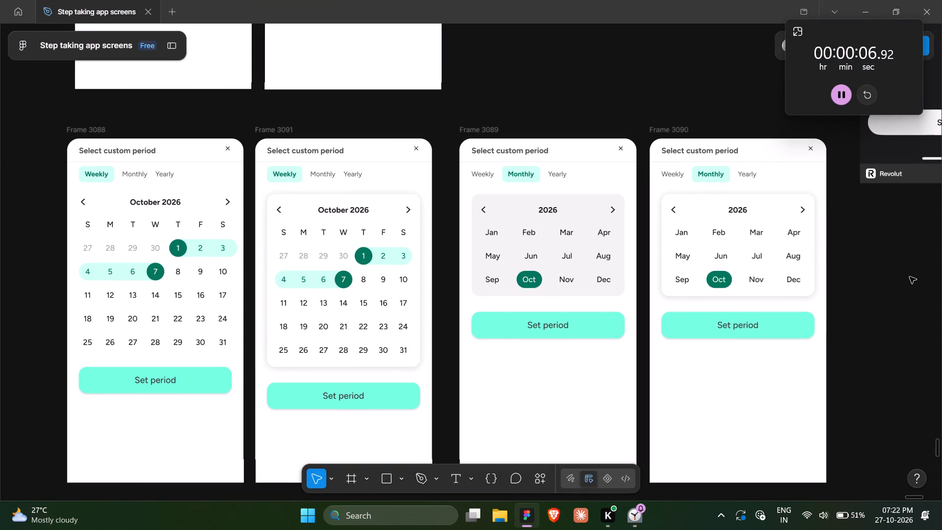
pyautogui.click(910, 277)
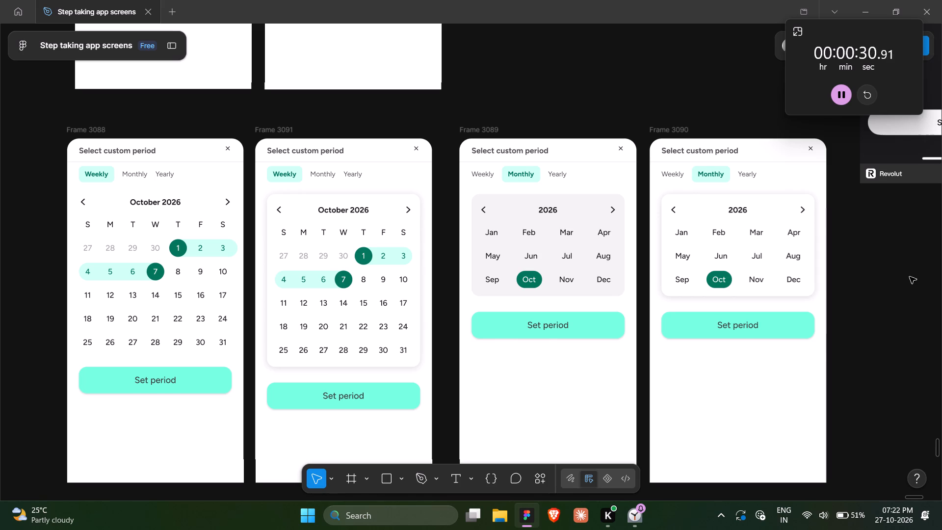
# Move the four "Select custom period" frames (3088, 3091, 3089, 3090) down together to Y 9506.
pyautogui.hscroll(-2, 829, 349)
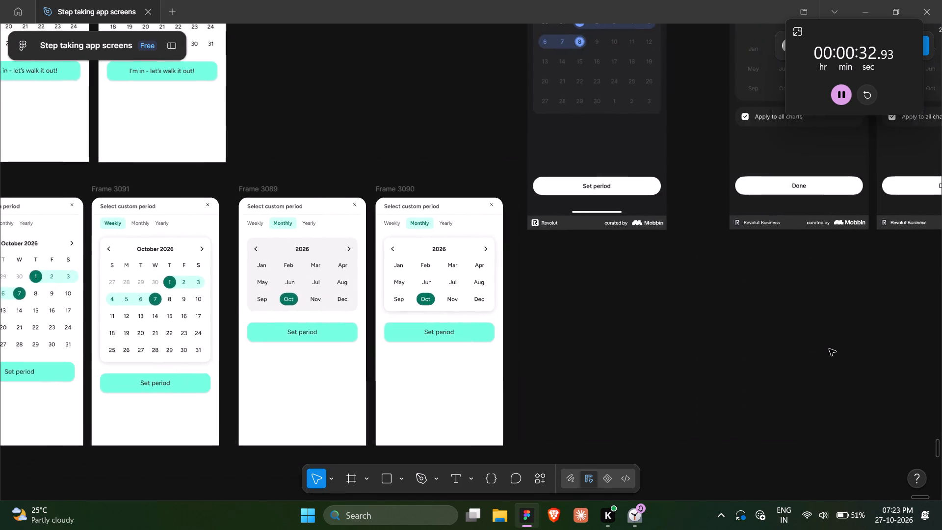
pyautogui.hscroll(-2, 829, 349)
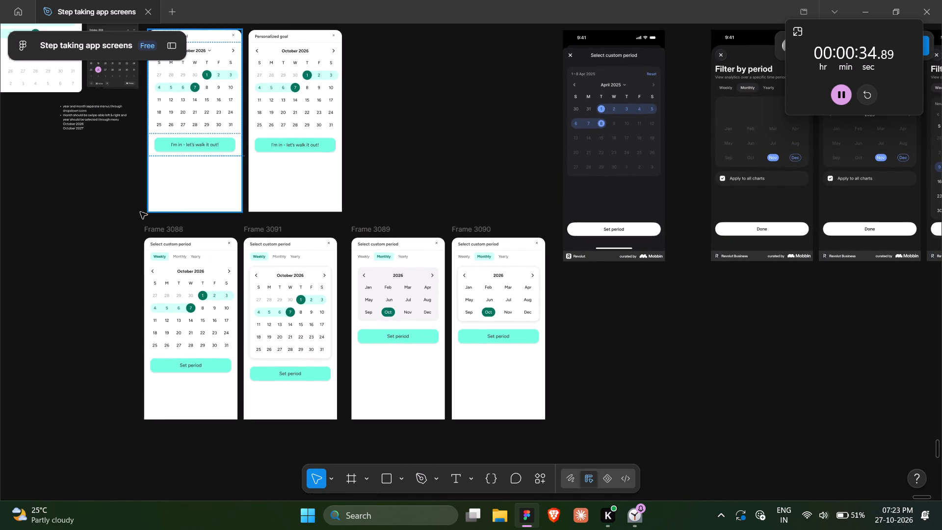
pyautogui.moveTo(119, 217); pyautogui.dragTo(545, 431)
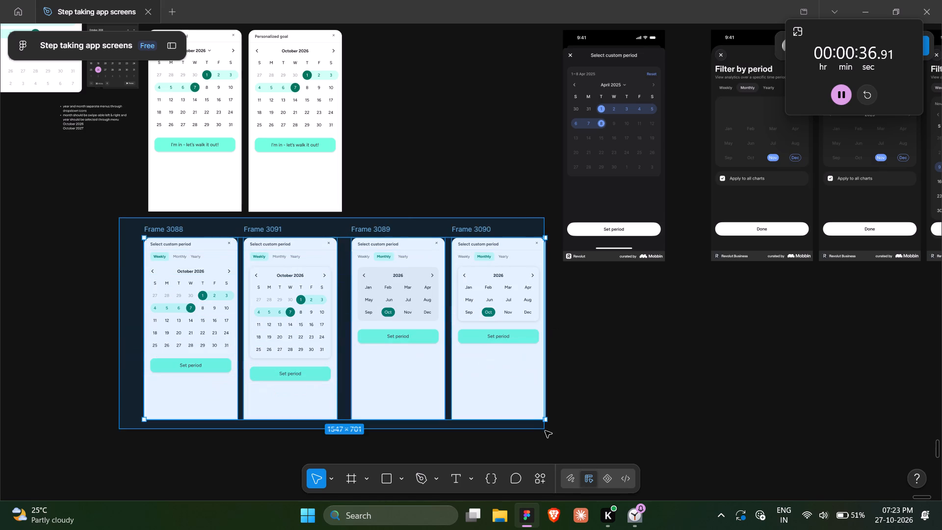
pyautogui.moveTo(545, 431); pyautogui.dragTo(553, 433)
pyautogui.moveTo(268, 293); pyautogui.dragTo(269, 378)
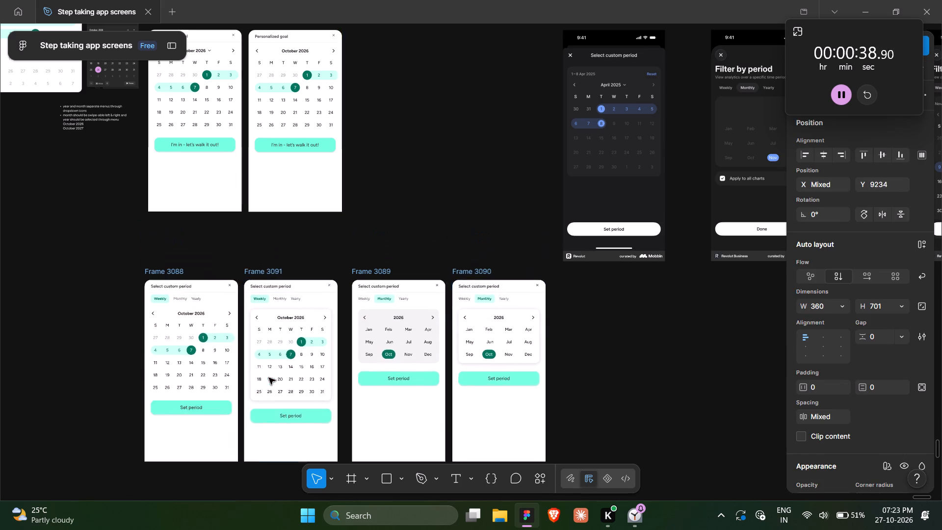
pyautogui.moveTo(269, 378); pyautogui.dragTo(267, 406)
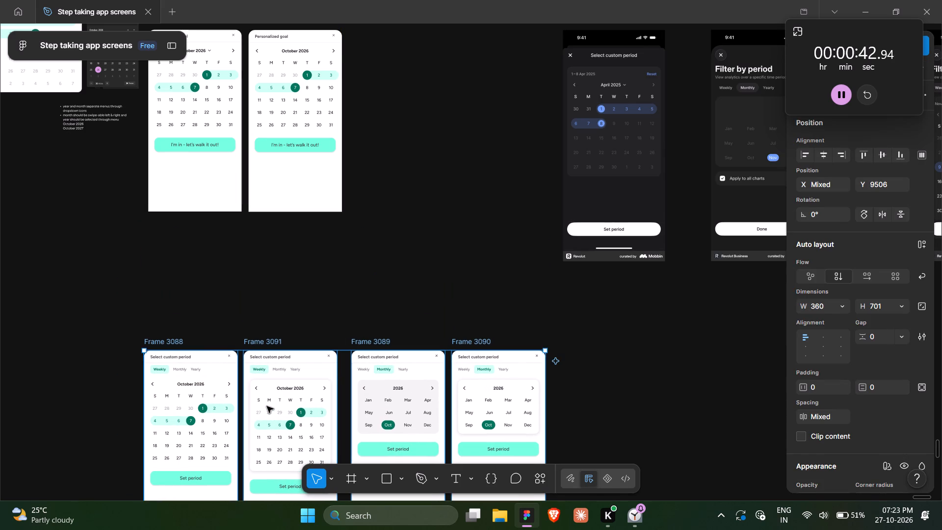
pyautogui.scroll(-2, 267, 406)
pyautogui.click(317, 414)
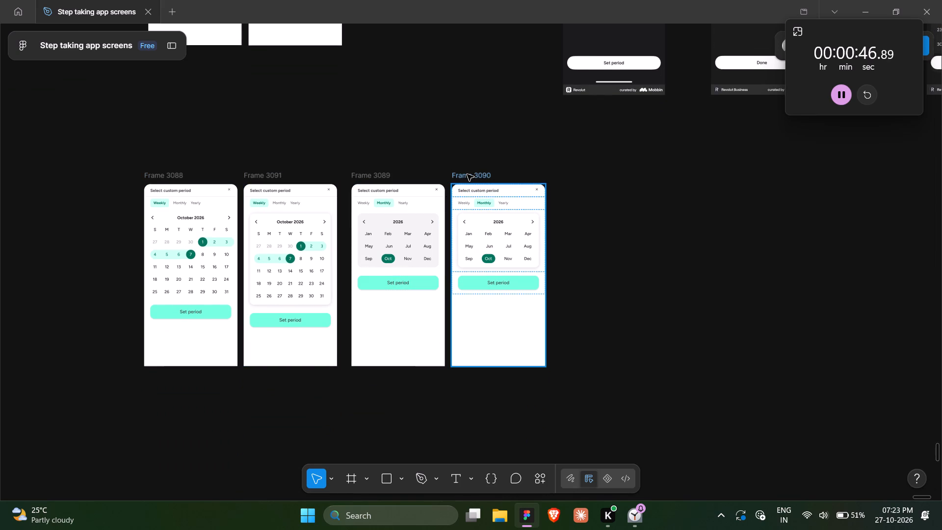
# Duplicate Frame 3090 and place the copy directly beside it at the end of the row, at X 46556.
pyautogui.keyDown('alt'); pyautogui.moveTo(467, 174); pyautogui.dragTo(566, 176); pyautogui.keyUp('alt')
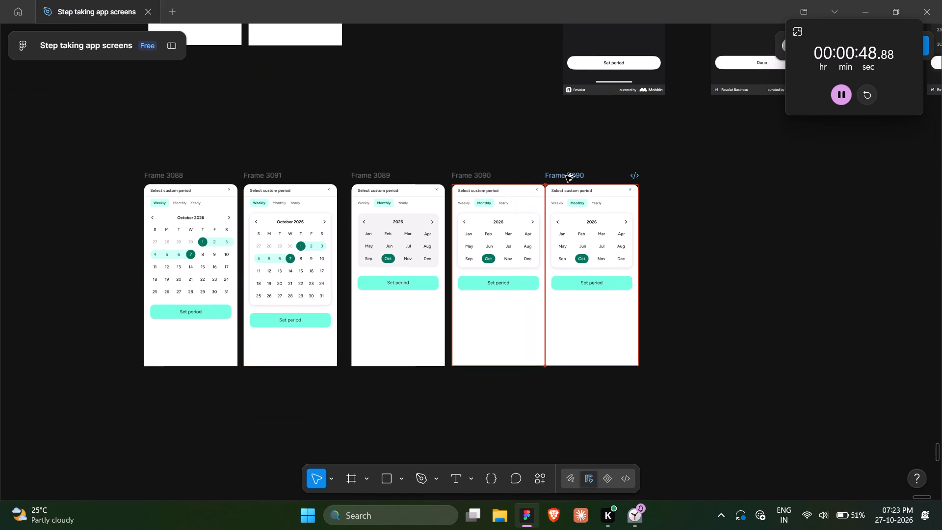
pyautogui.keyDown('alt'); pyautogui.moveTo(566, 176); pyautogui.dragTo(567, 175); pyautogui.keyUp('alt')
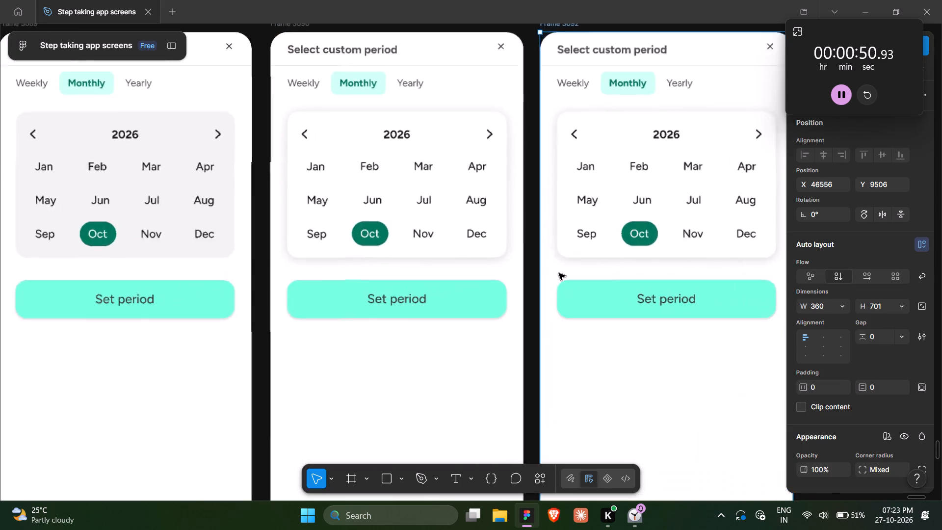
# In the duplicated frame, remove auto layout from the container around the month calendar and ungroup it.
pyautogui.hscroll(-3, 559, 273)
pyautogui.click(485, 221)
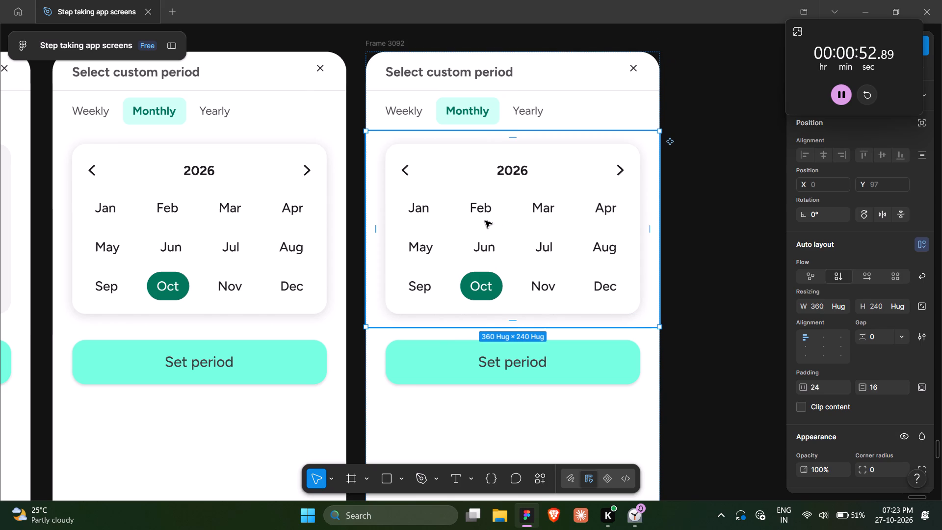
pyautogui.rightClick(485, 221)
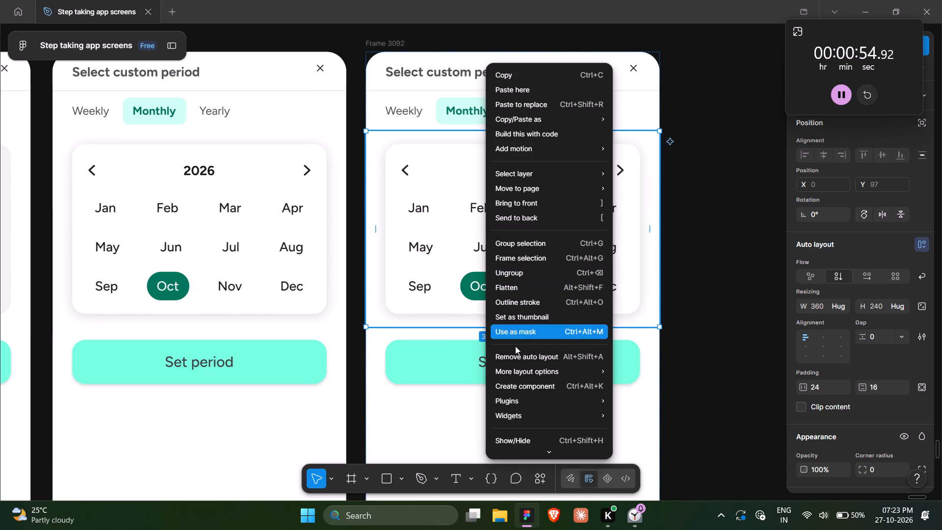
pyautogui.click(514, 355)
pyautogui.rightClick(501, 249)
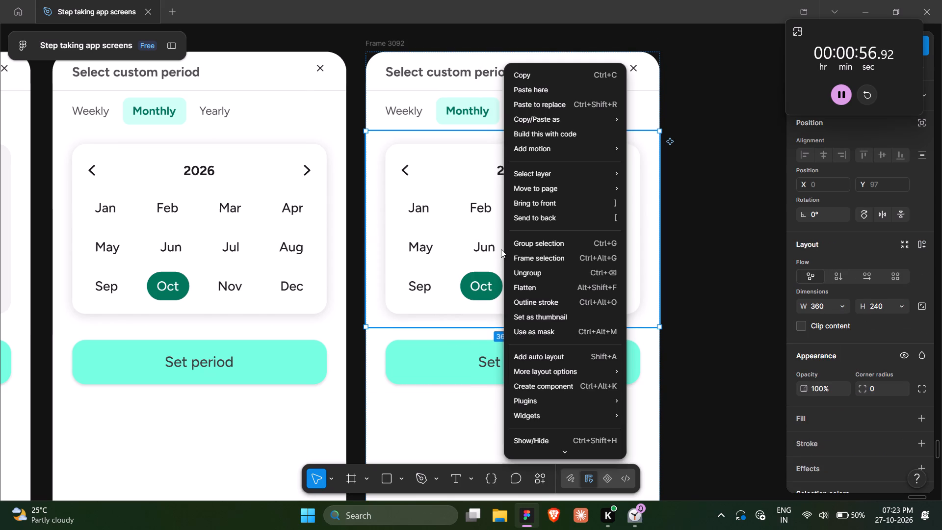
pyautogui.click(531, 272)
pyautogui.rightClick(470, 250)
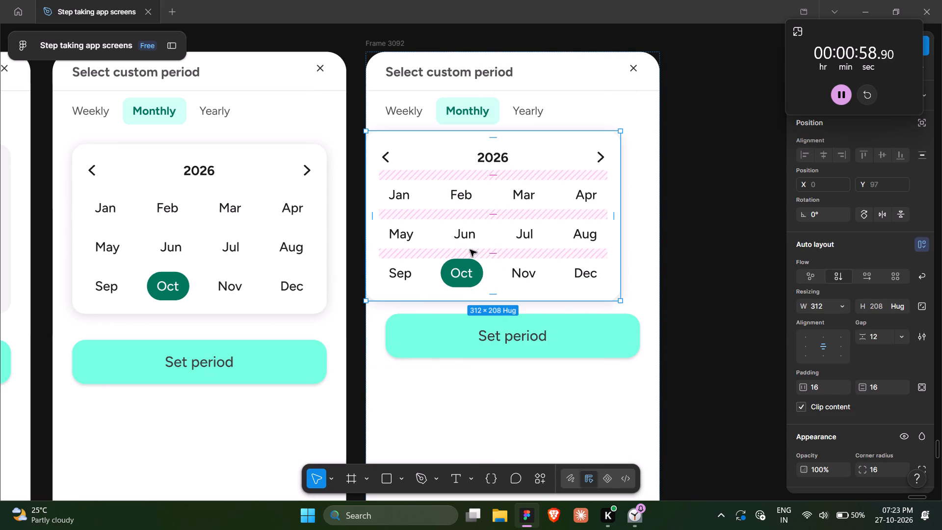
pyautogui.click(689, 260)
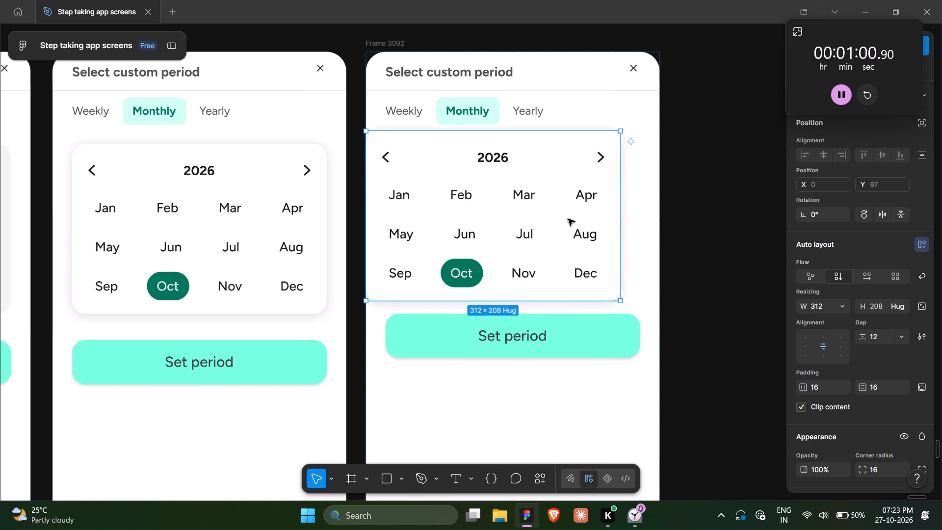
# Set the duplicated frame's month calendar card to 24 horizontal padding and its width to Fill container.
pyautogui.click(824, 385)
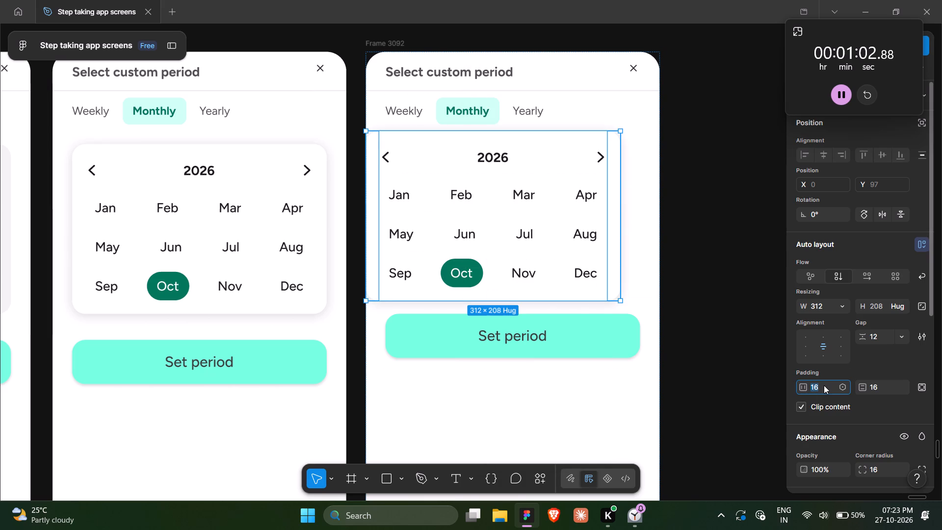
pyautogui.write('24')
pyautogui.click(838, 311)
pyautogui.click(798, 332)
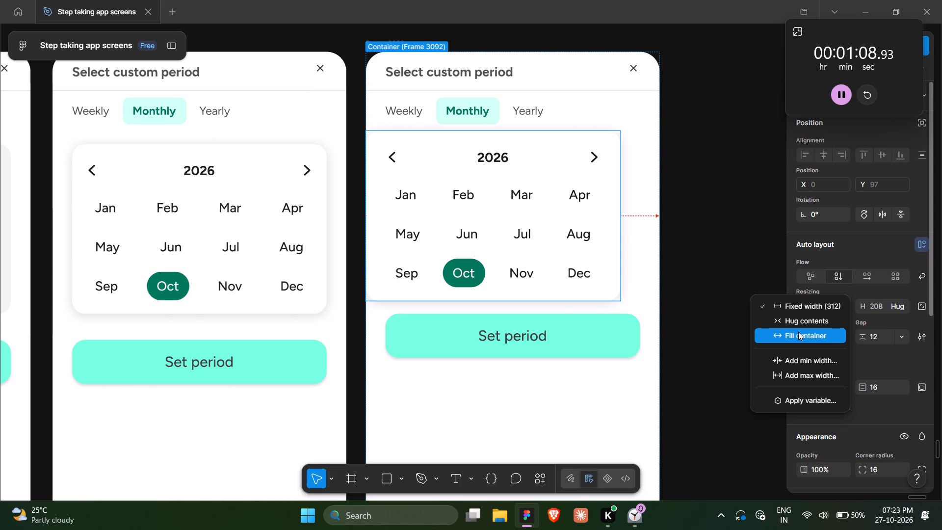
pyautogui.click(715, 269)
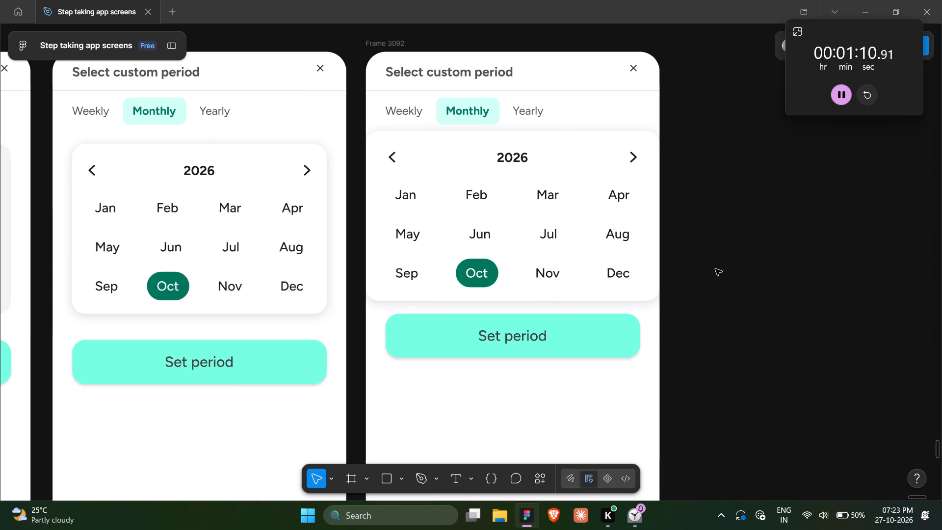
# Remove the drop shadow effect from the month calendar card in Frame 3092.
pyautogui.click(546, 178)
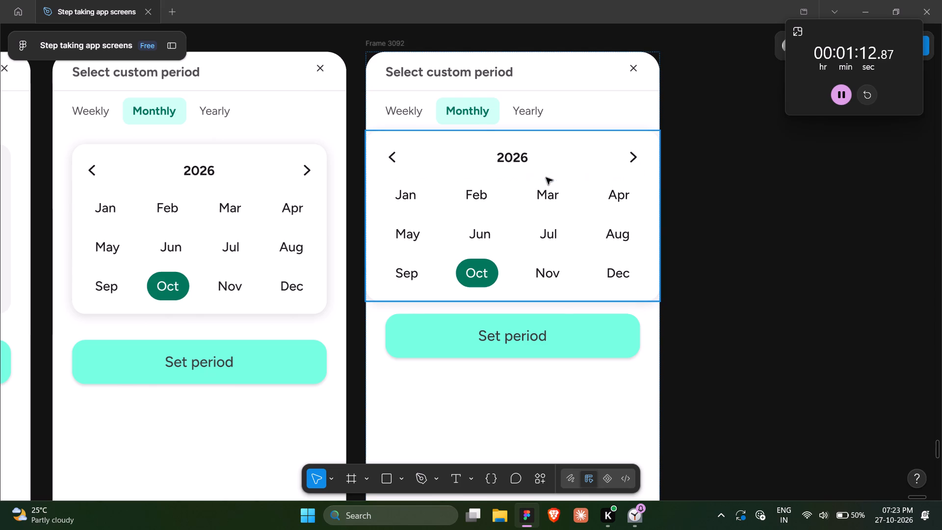
pyautogui.scroll(-8, 889, 408)
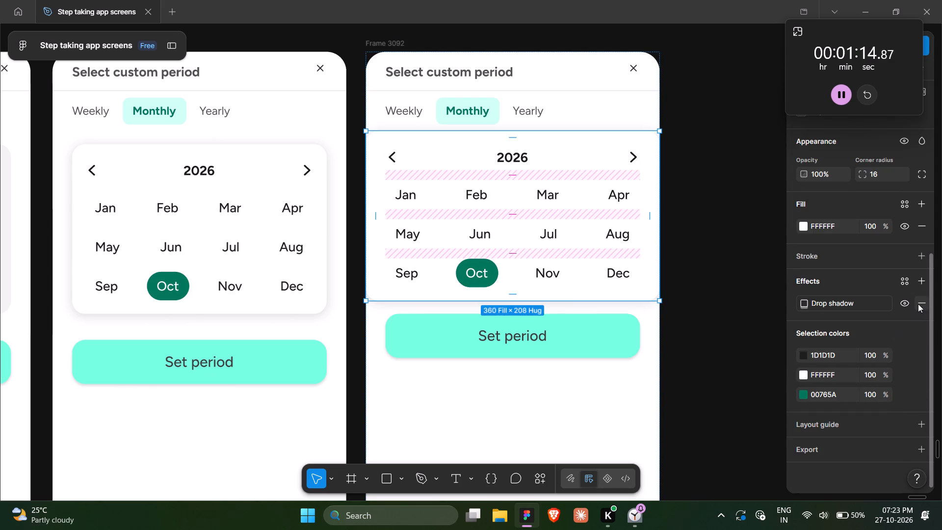
pyautogui.click(918, 304)
pyautogui.click(683, 242)
# Compare the monthly calendar variants in Frames 3089, 3090 and 3092 side by side.
pyautogui.hscroll(1, 683, 242)
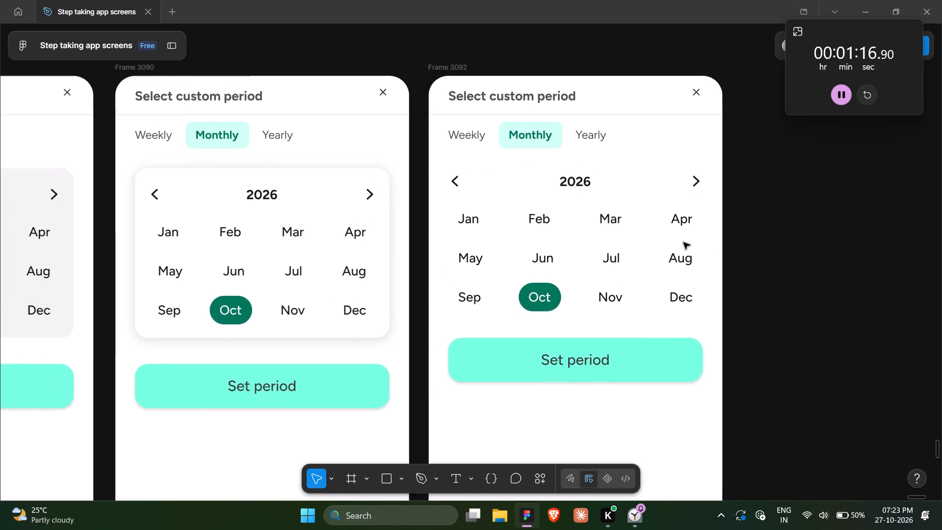
pyautogui.hscroll(1, 683, 242)
pyautogui.click(789, 296)
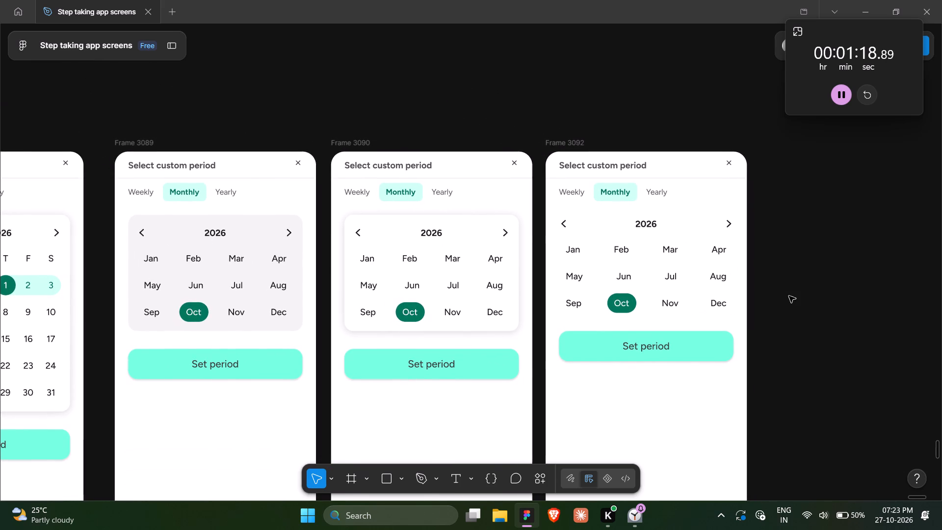
pyautogui.hscroll(-1, 789, 296)
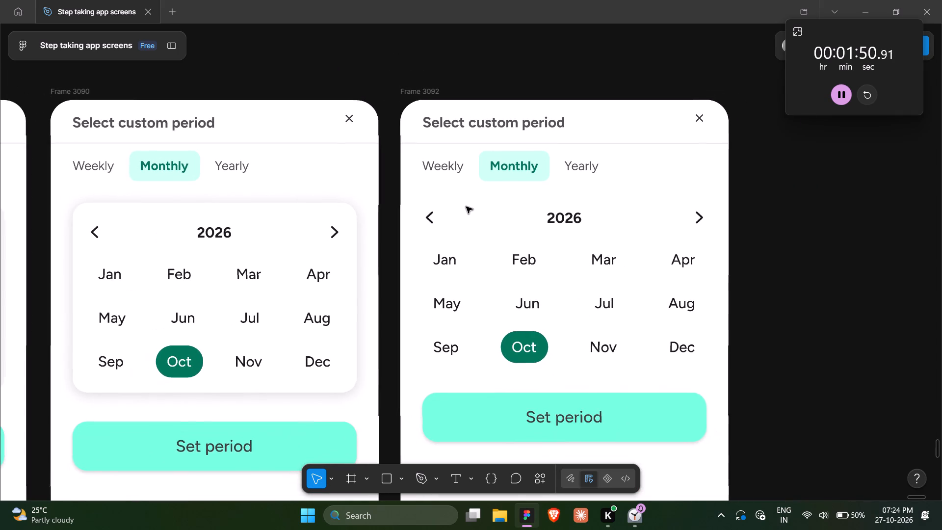
pyautogui.click(759, 343)
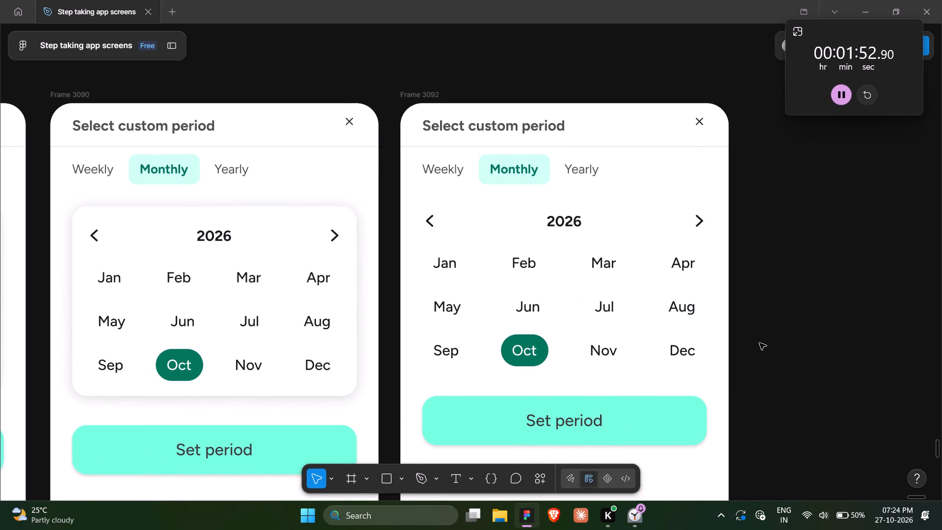
pyautogui.click(759, 343)
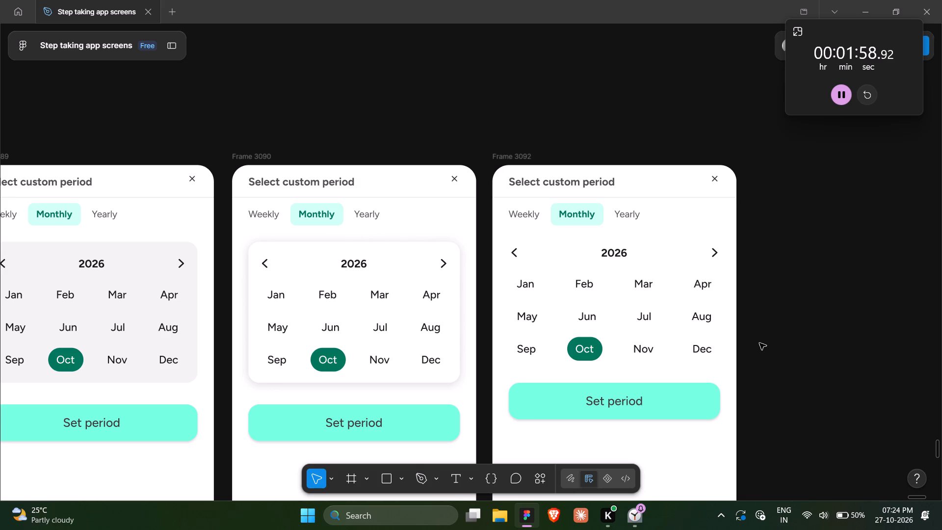
pyautogui.scroll(-1, 759, 343)
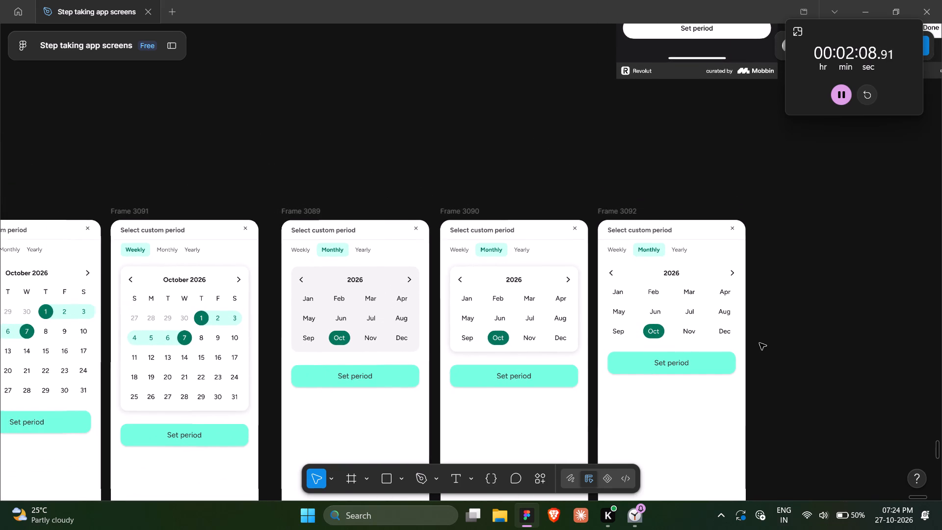
# Examine the weekly calendar variants in Frames 3088 and 3091 alongside the monthly ones, focusing on Frame 3091's calendar card.
pyautogui.click(811, 314)
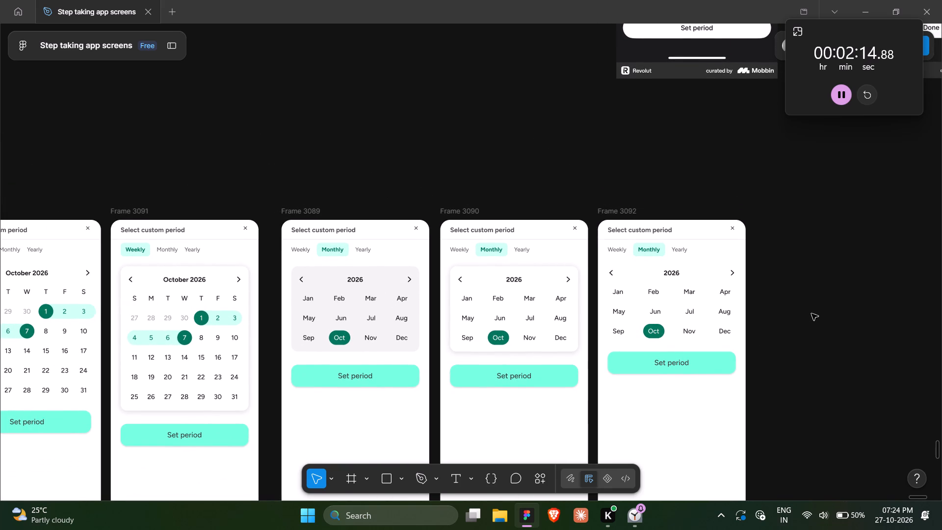
pyautogui.hscroll(1, 811, 314)
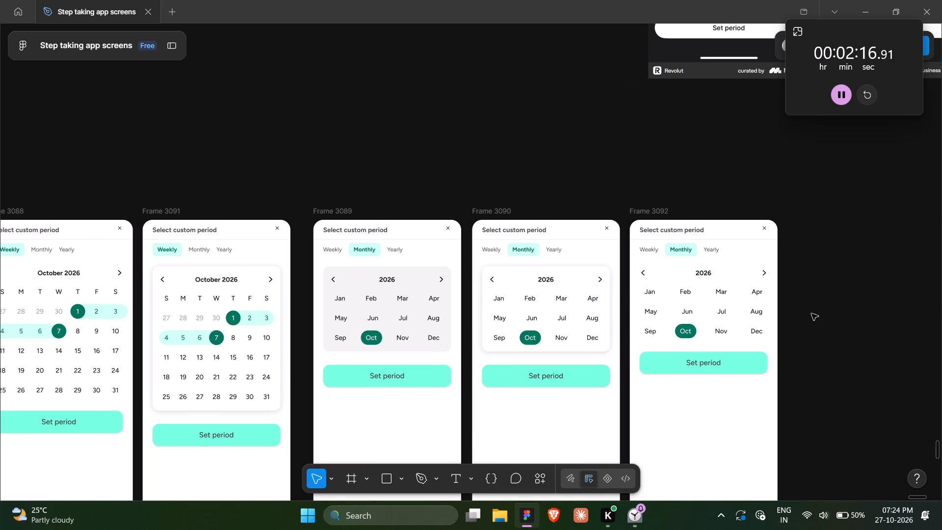
pyautogui.click(402, 148)
pyautogui.hscroll(2, 402, 148)
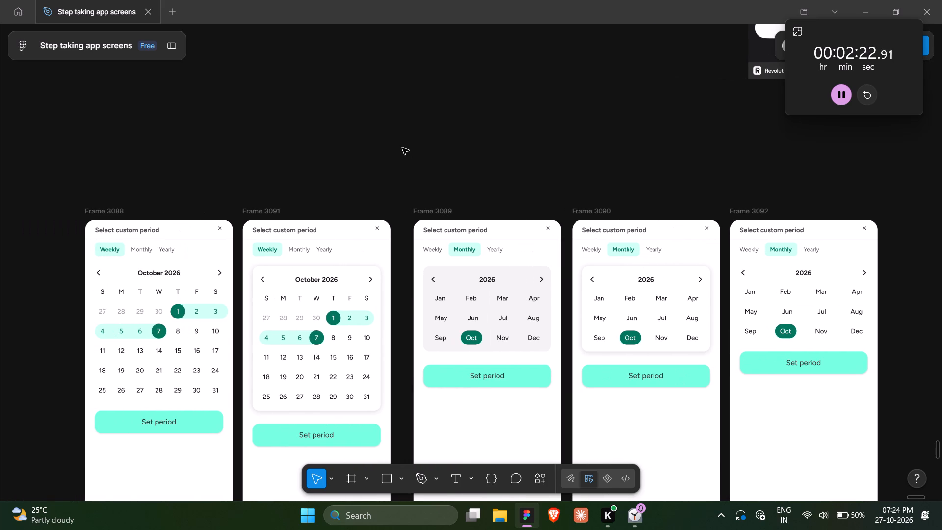
pyautogui.scroll(-1, 300, 357)
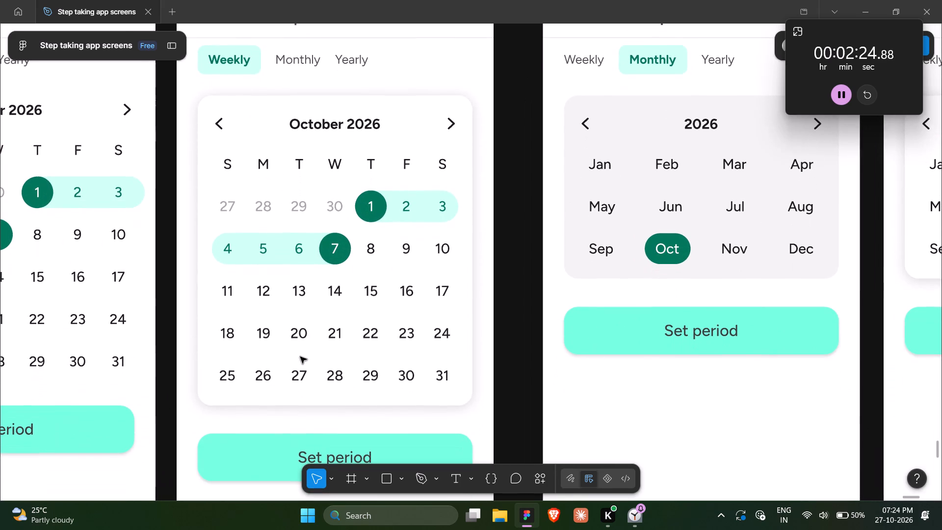
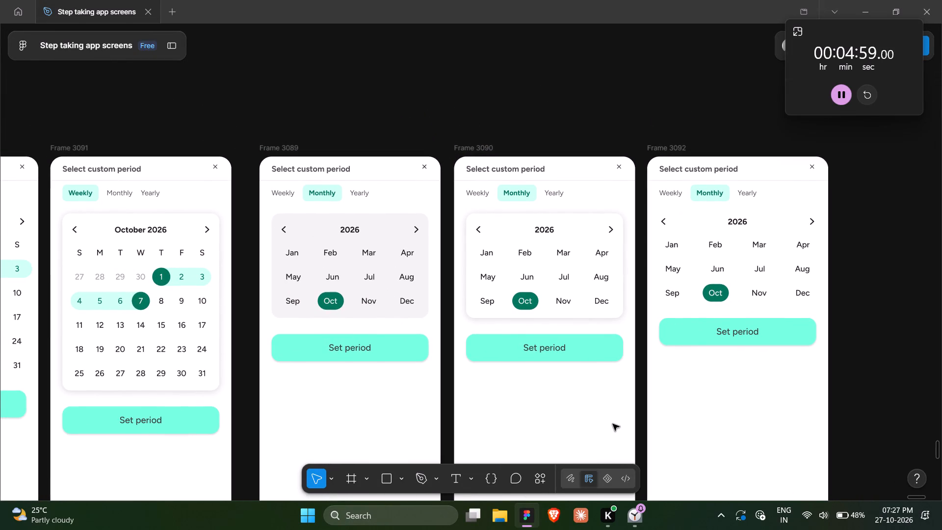
pyautogui.hscroll(1, 613, 424)
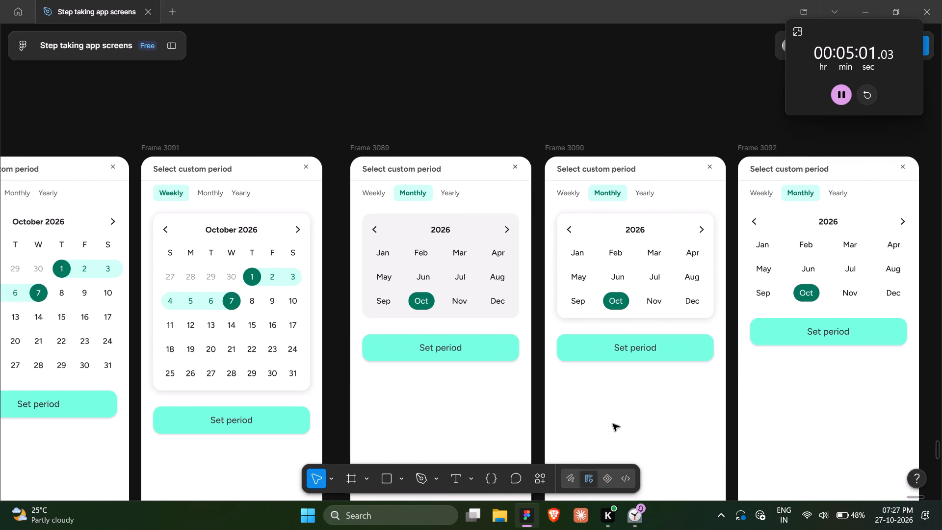
pyautogui.hscroll(1, 613, 424)
pyautogui.click(698, 101)
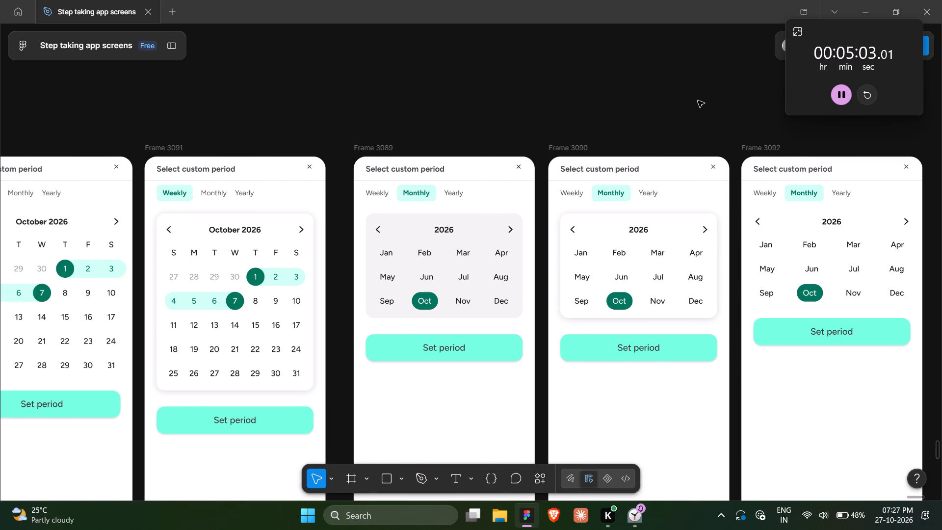
pyautogui.hscroll(1, 698, 101)
pyautogui.scroll(-1, 698, 101)
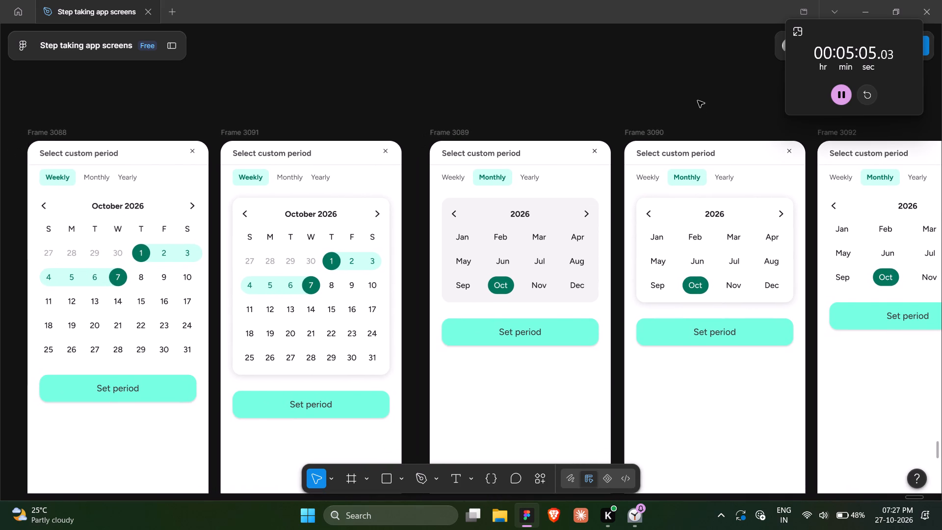
pyautogui.scroll(-1, 698, 101)
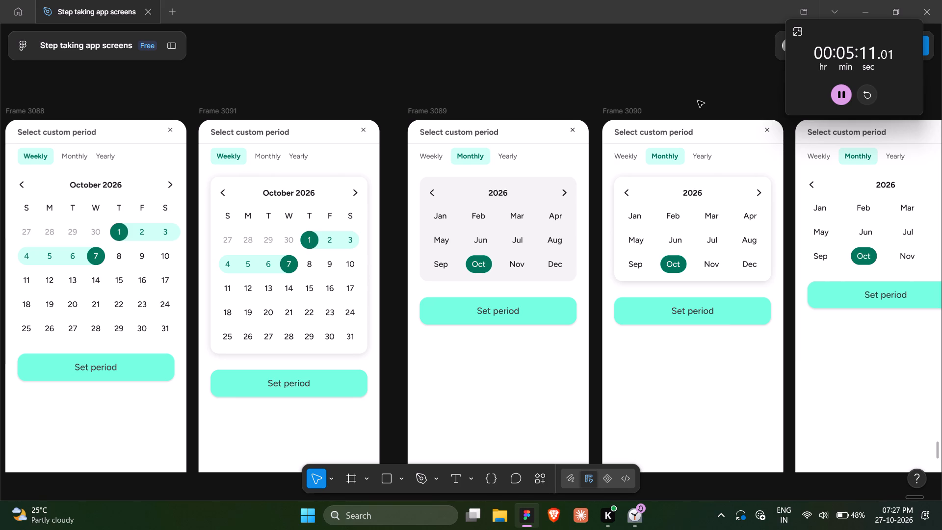
# Compare the weekly calendar variants in Frames 3088 and 3091 with the monthly variants in Frames 3089, 3090 and 3092.
pyautogui.hscroll(1, 698, 101)
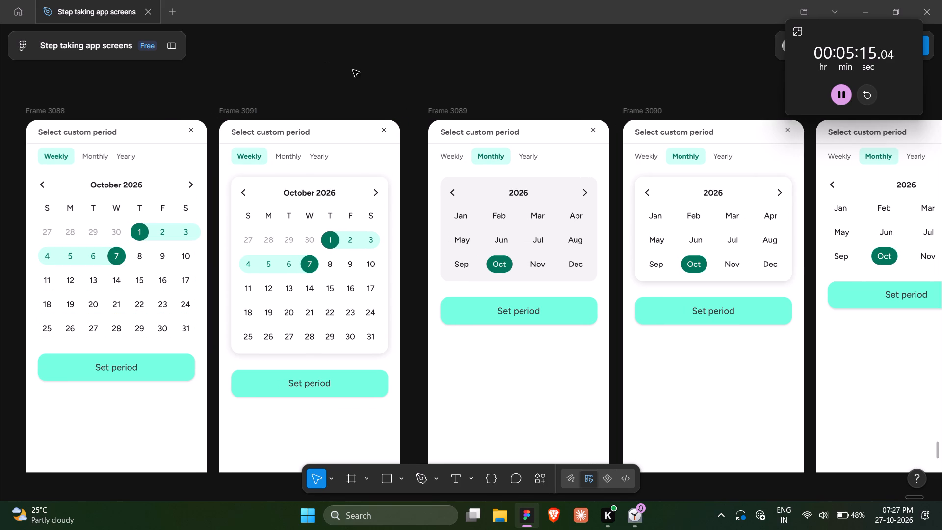
pyautogui.click(386, 84)
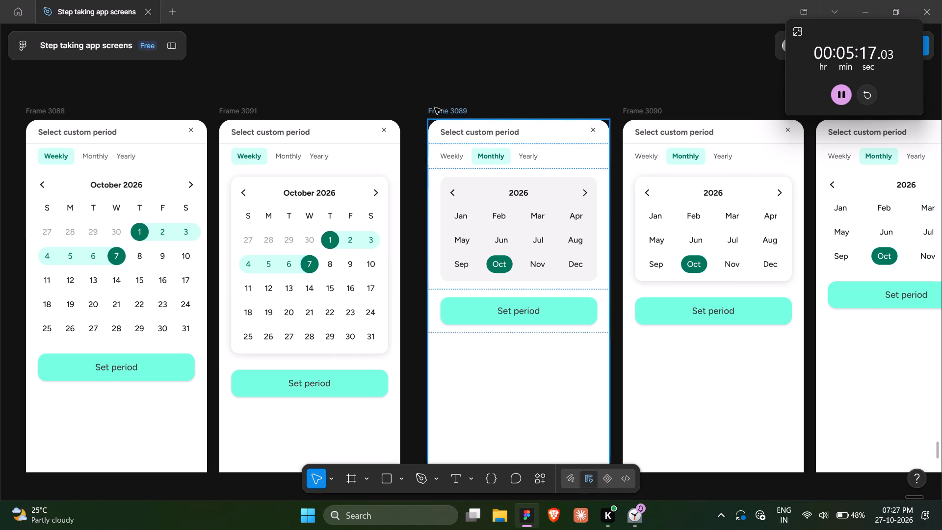
pyautogui.click(459, 91)
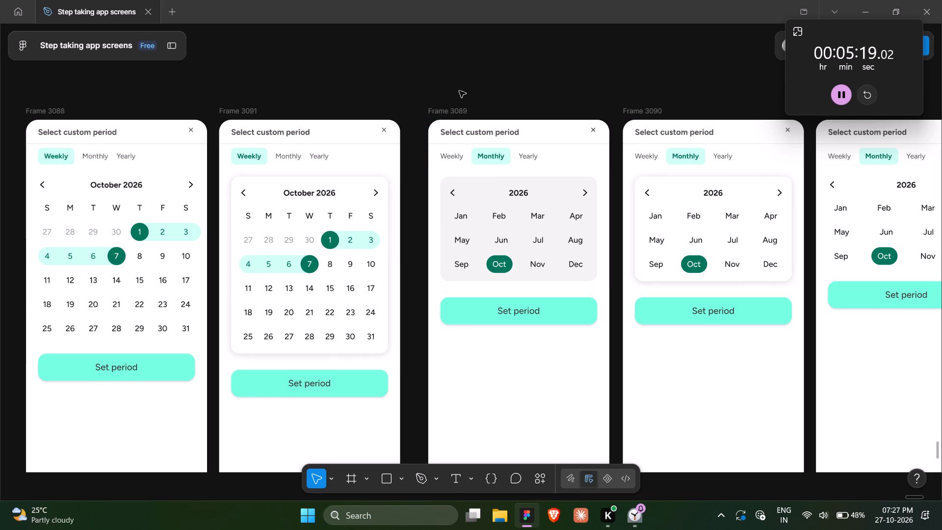
pyautogui.click(459, 91)
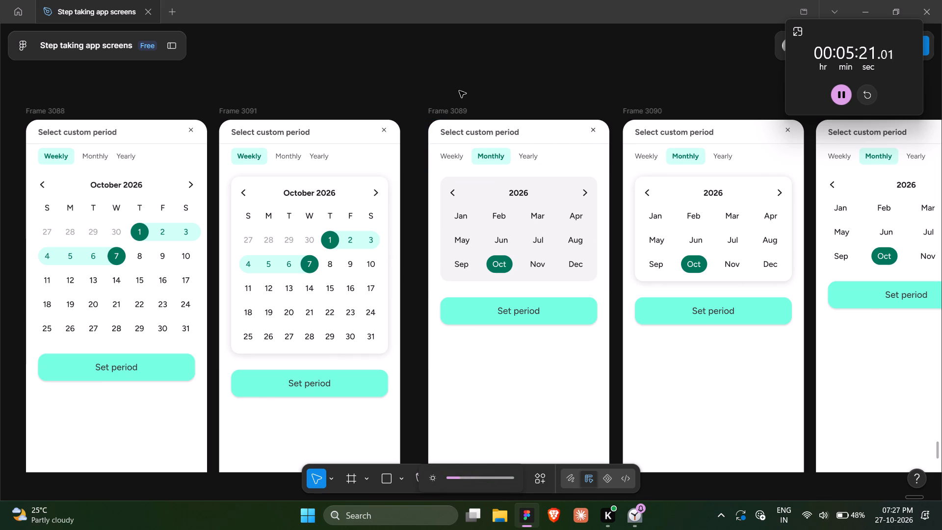
pyautogui.hscroll(-1, 459, 91)
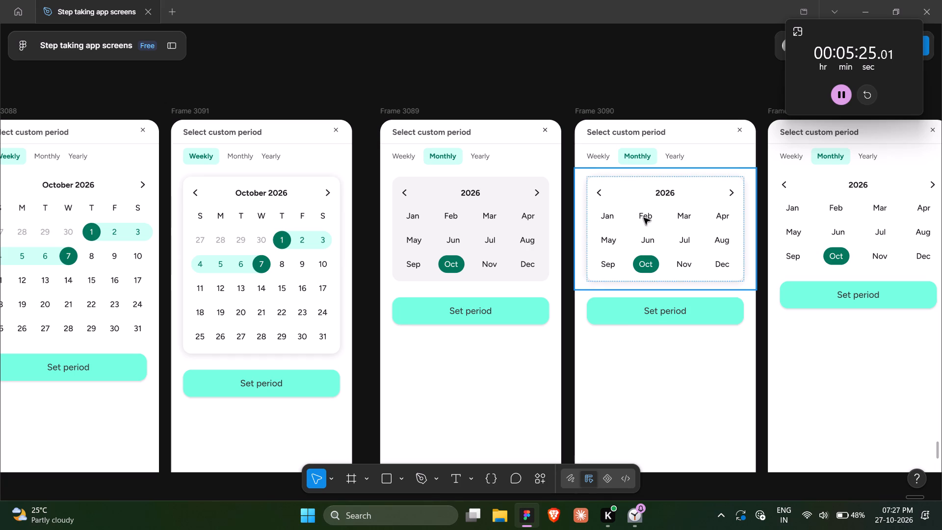
pyautogui.click(458, 82)
pyautogui.hscroll(1, 458, 82)
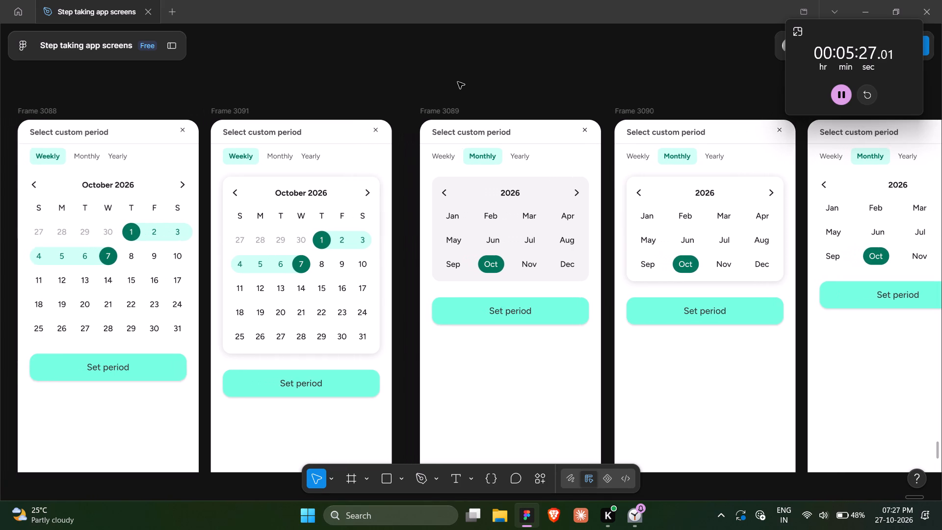
pyautogui.hscroll(1, 458, 82)
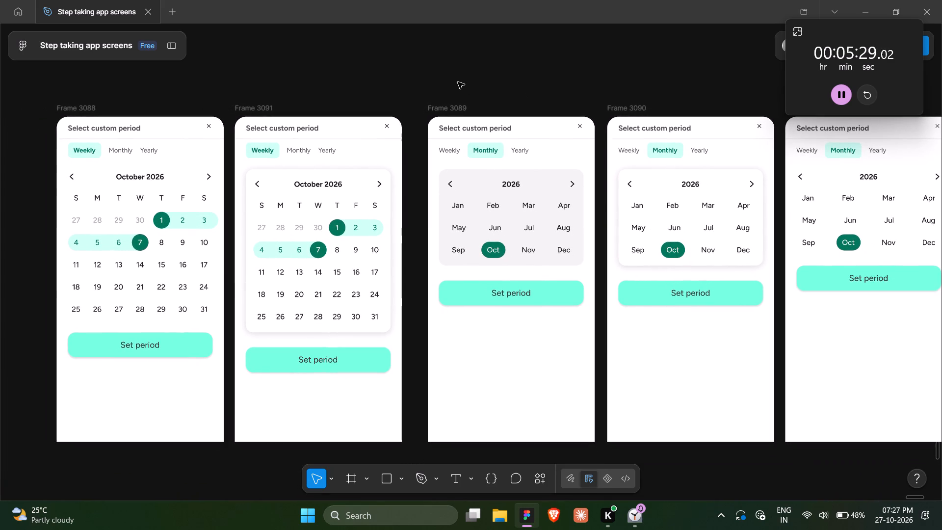
pyautogui.hscroll(-1, 458, 82)
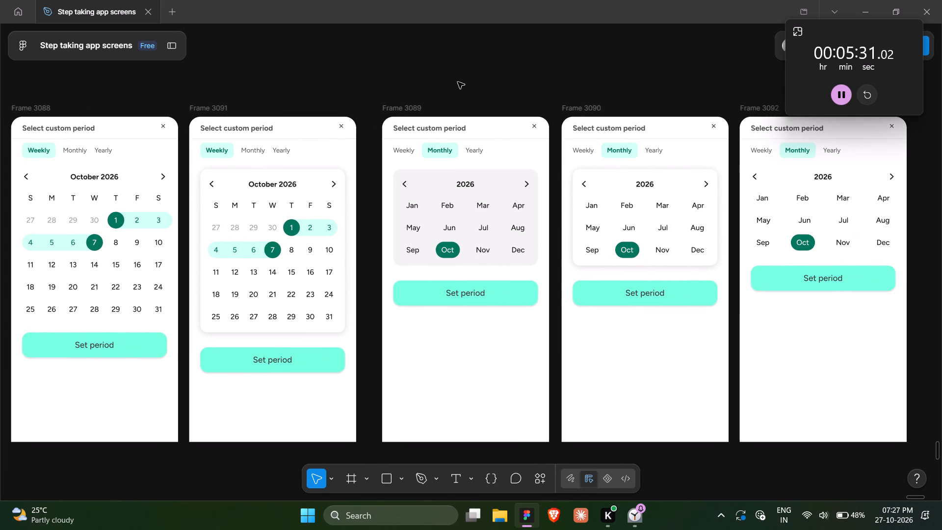
pyautogui.hscroll(-1, 458, 82)
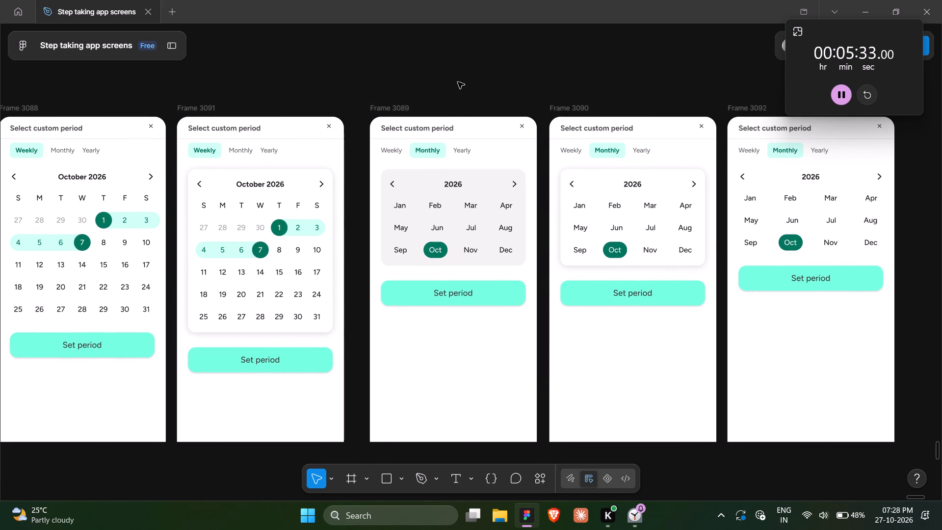
# Examine the app's existing home screens, including the Today's progress and Personalized goal sections, and the personalized goal sheets.
pyautogui.hscroll(5, 458, 82)
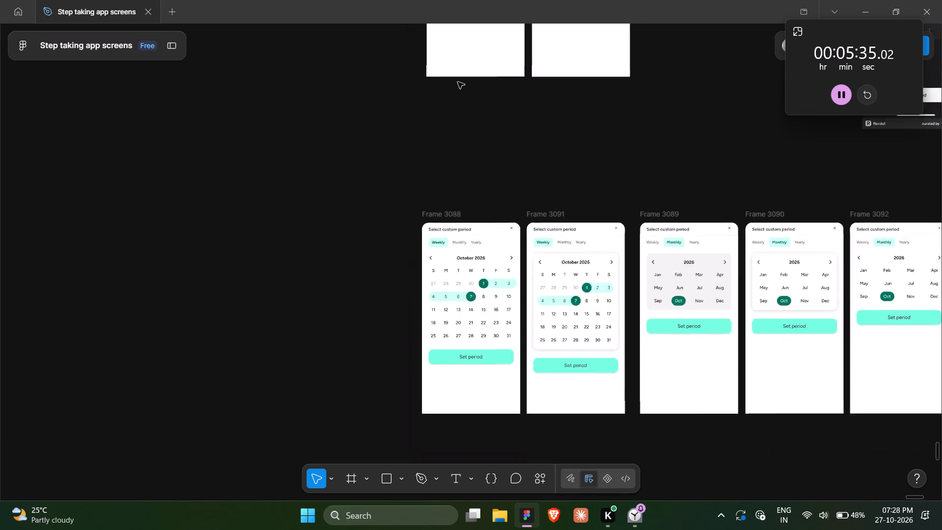
pyautogui.hscroll(8, 458, 82)
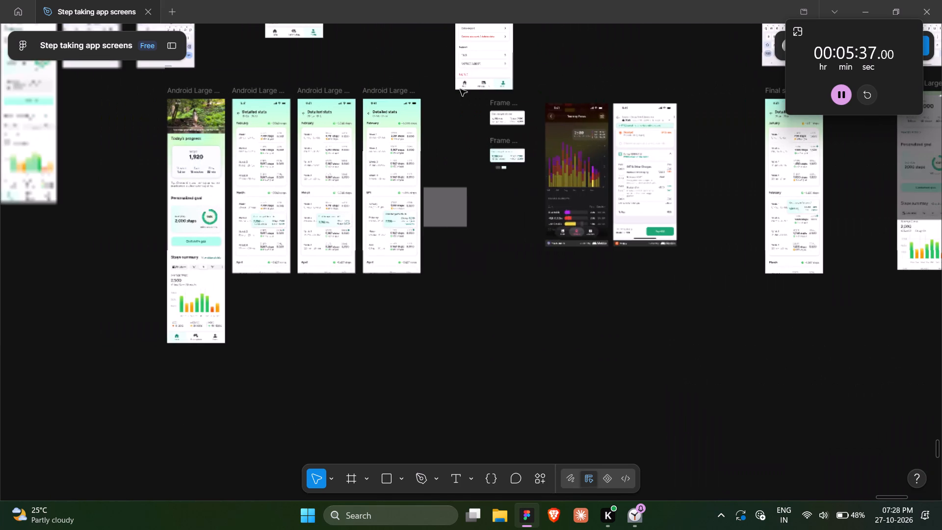
pyautogui.scroll(4, 506, 224)
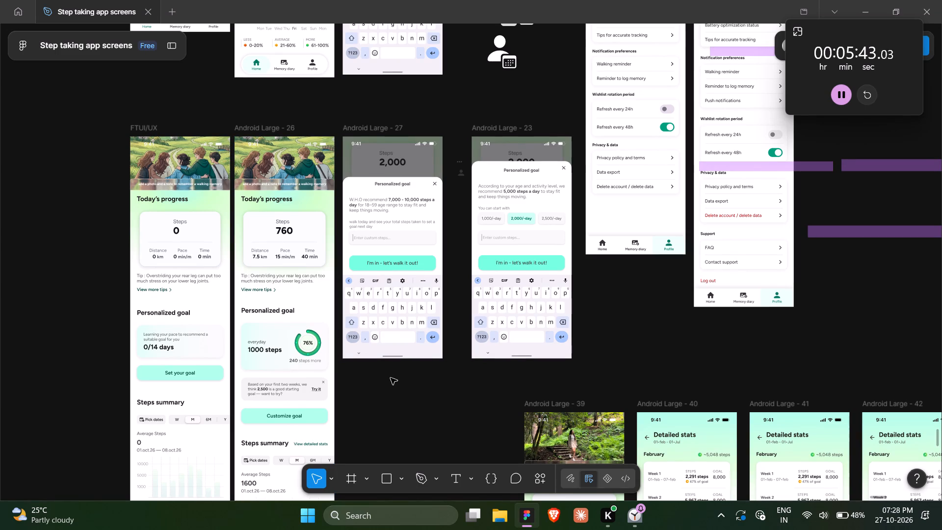
pyautogui.hscroll(5, 391, 378)
pyautogui.scroll(2, 391, 378)
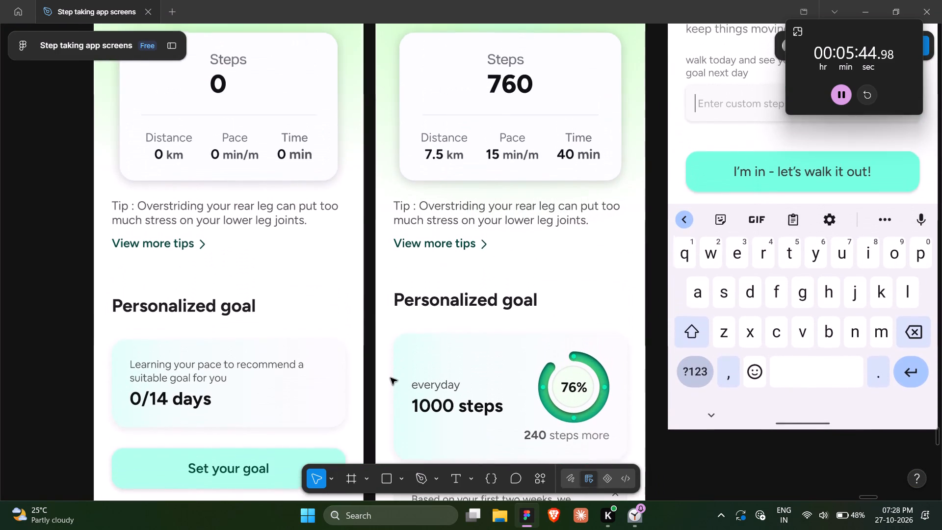
pyautogui.scroll(1, 364, 288)
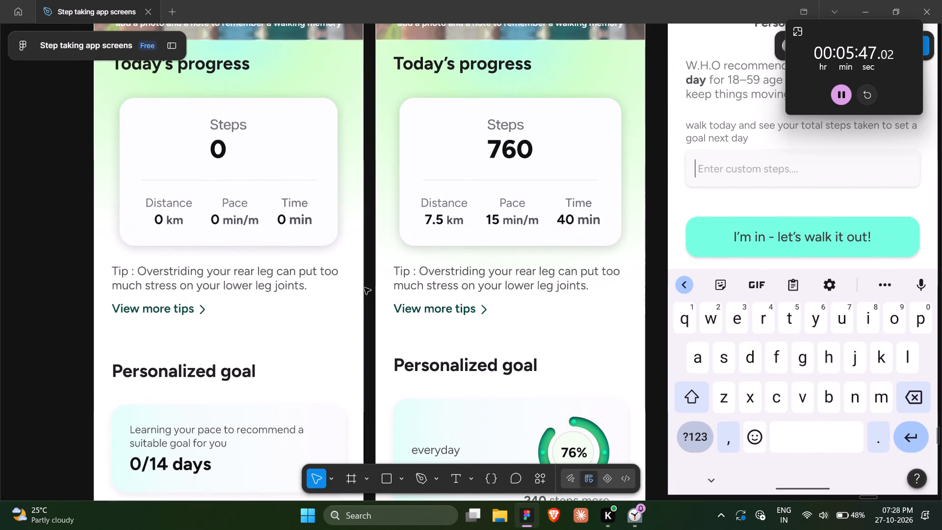
pyautogui.scroll(-1, 364, 288)
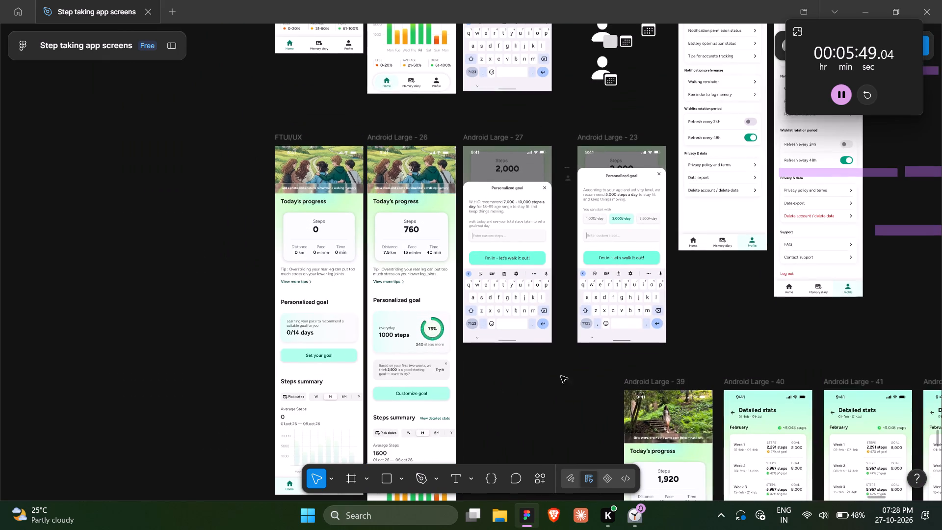
# Look through the detailed stats screens and calendar references, and examine the earlier calendar designs in Frames 3014 and 3087.
pyautogui.hscroll(-12, 703, 353)
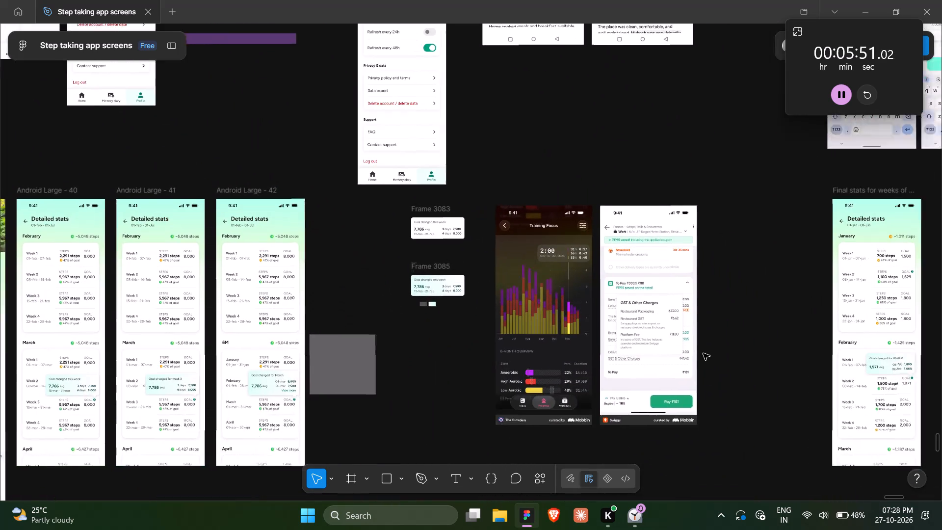
pyautogui.hscroll(-5, 703, 353)
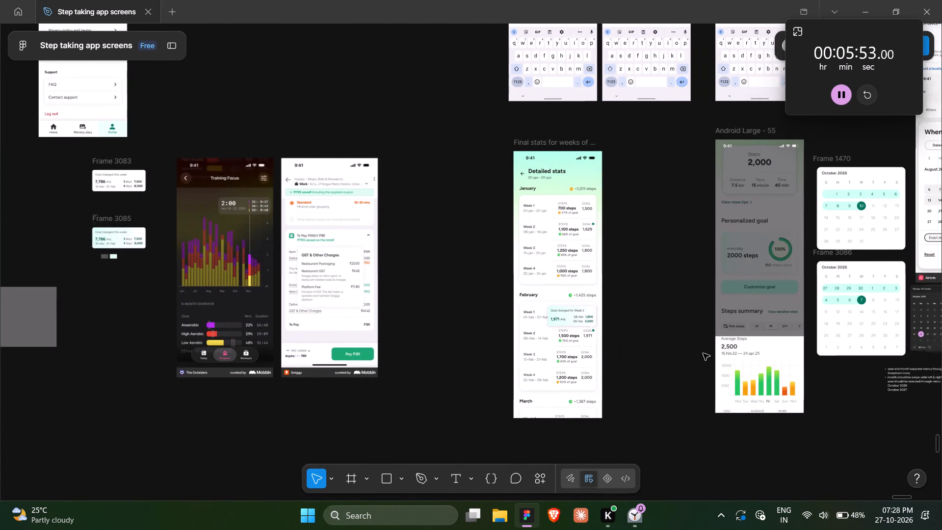
pyautogui.hscroll(-6, 703, 353)
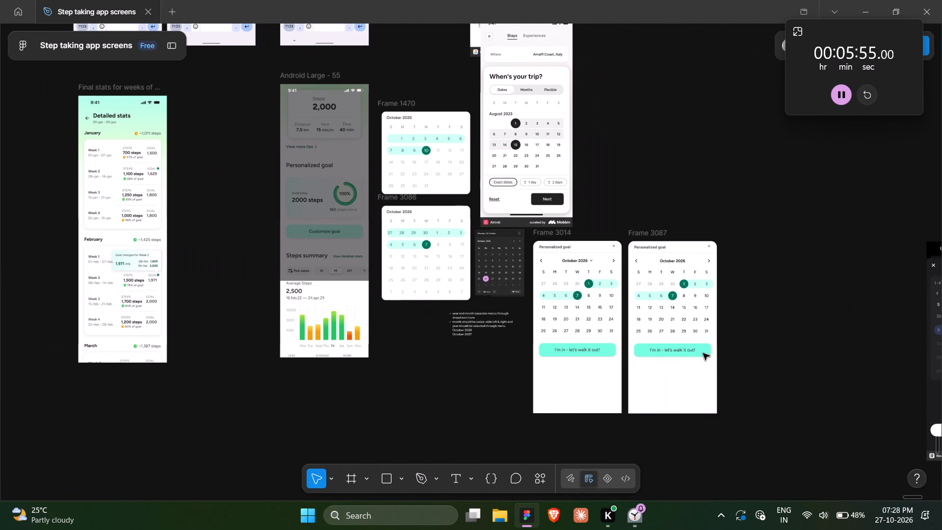
pyautogui.hscroll(-2, 630, 377)
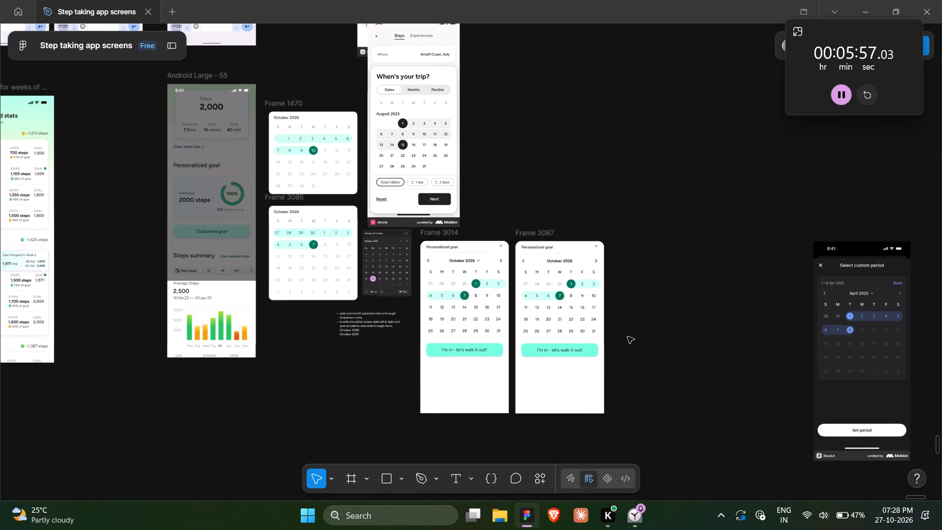
pyautogui.hscroll(1, 627, 334)
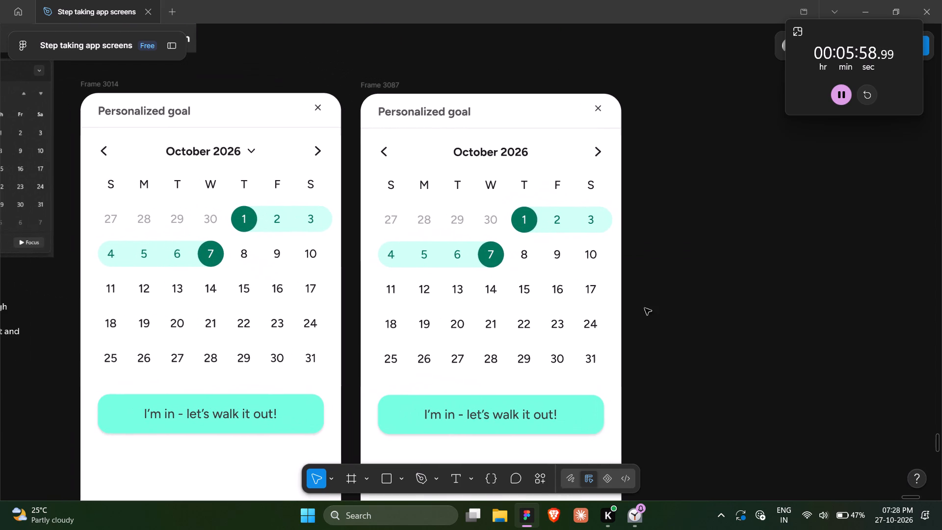
pyautogui.click(654, 297)
pyautogui.hscroll(1, 654, 297)
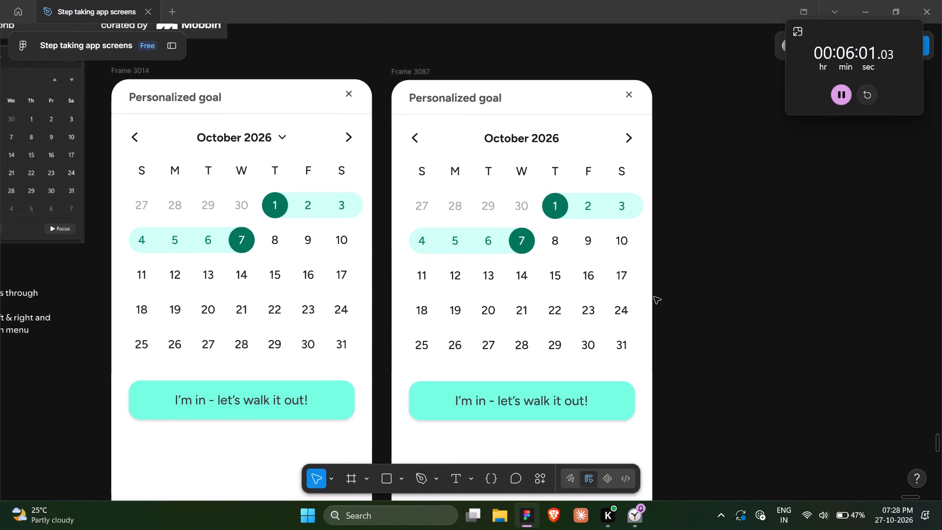
pyautogui.click(654, 297)
pyautogui.click(697, 221)
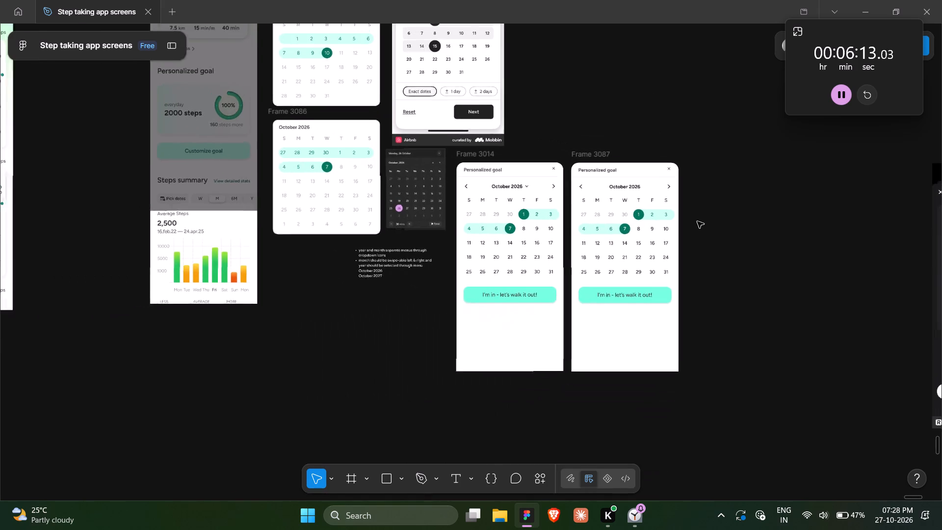
# Review the three monthly variants in Frames 3089, 3090 and 3092 again as a set beside the two weekly variants.
pyautogui.hscroll(-2, 697, 221)
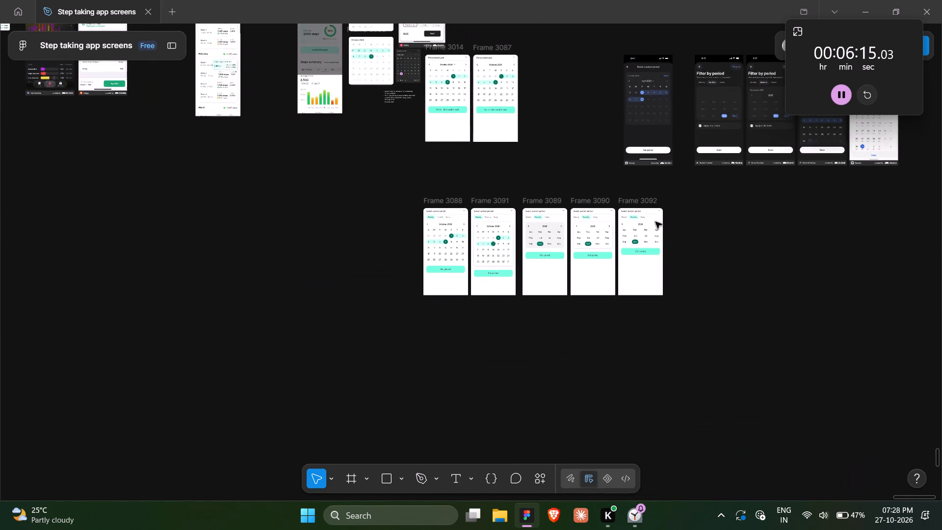
pyautogui.scroll(1, 607, 263)
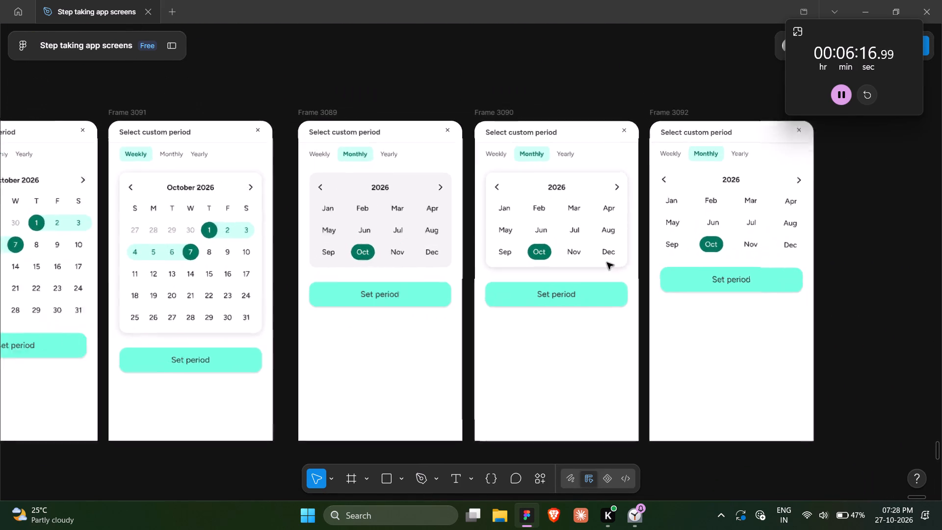
pyautogui.hscroll(-1, 607, 263)
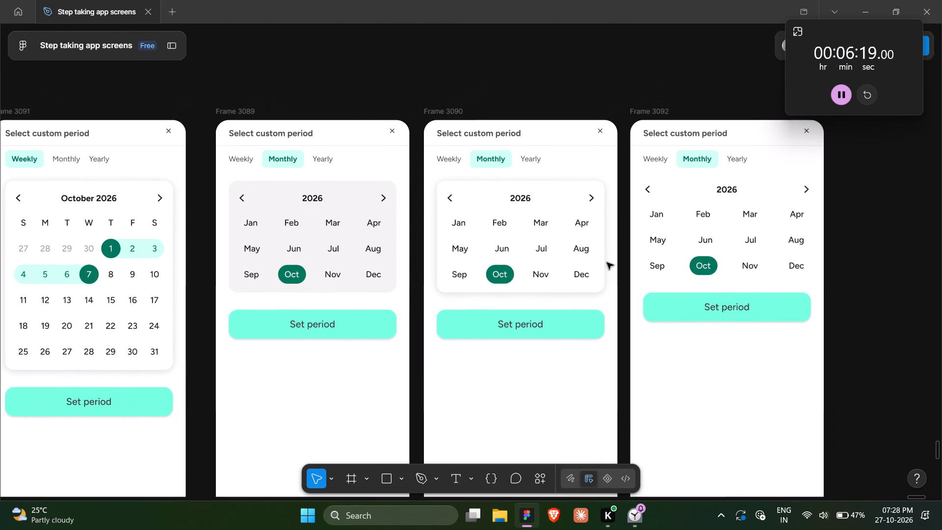
pyautogui.click(568, 91)
pyautogui.hscroll(1, 568, 91)
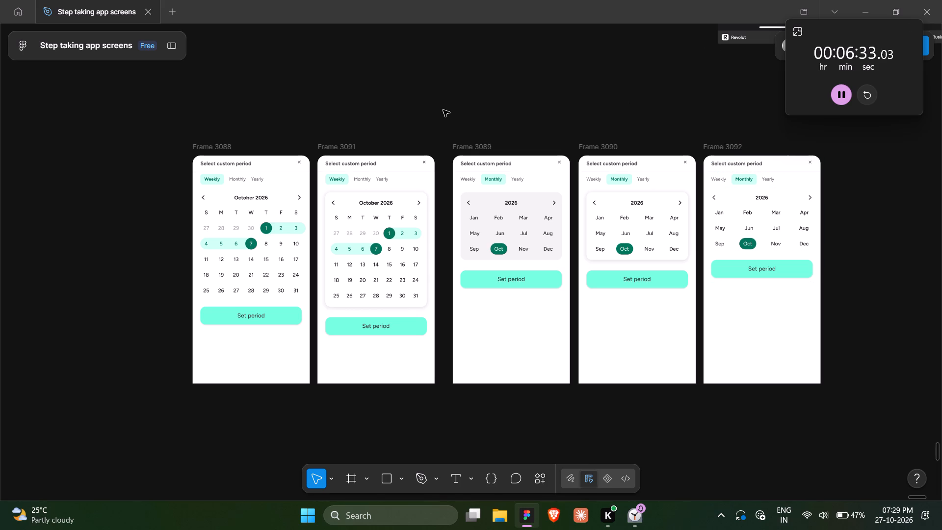
pyautogui.moveTo(838, 139); pyautogui.dragTo(449, 414)
pyautogui.hscroll(-1, 752, 247)
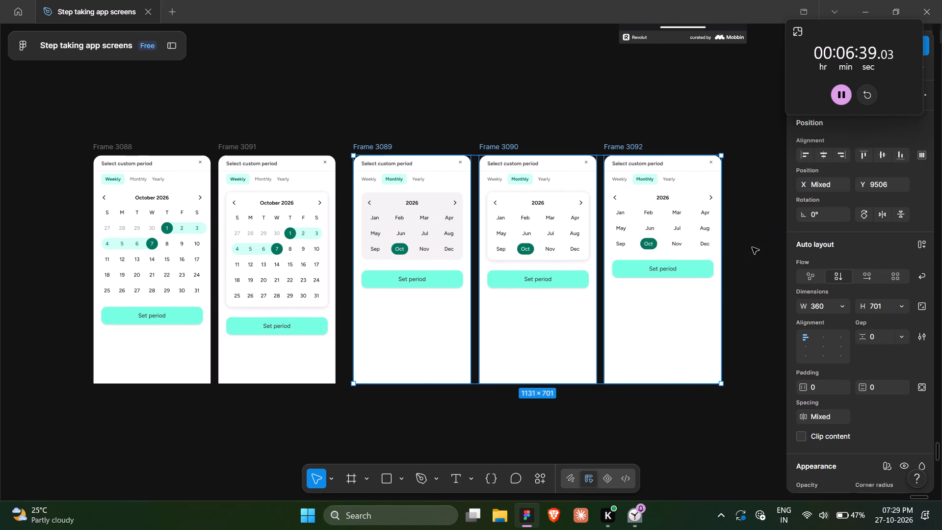
pyautogui.hscroll(-1, 582, 269)
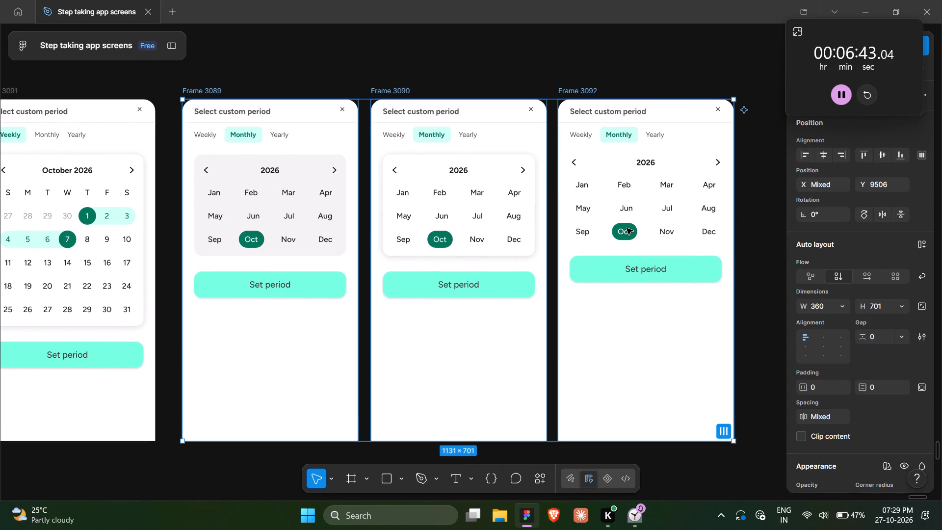
pyautogui.click(597, 72)
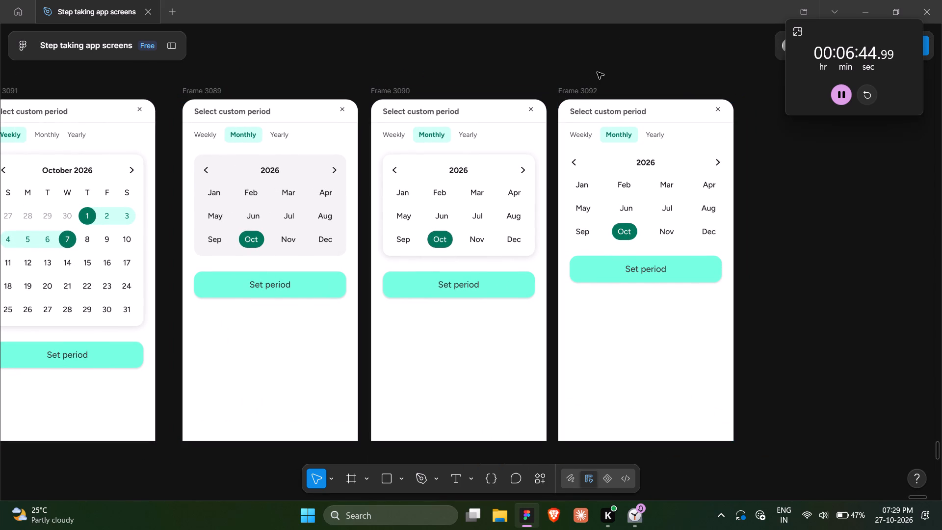
pyautogui.click(206, 88)
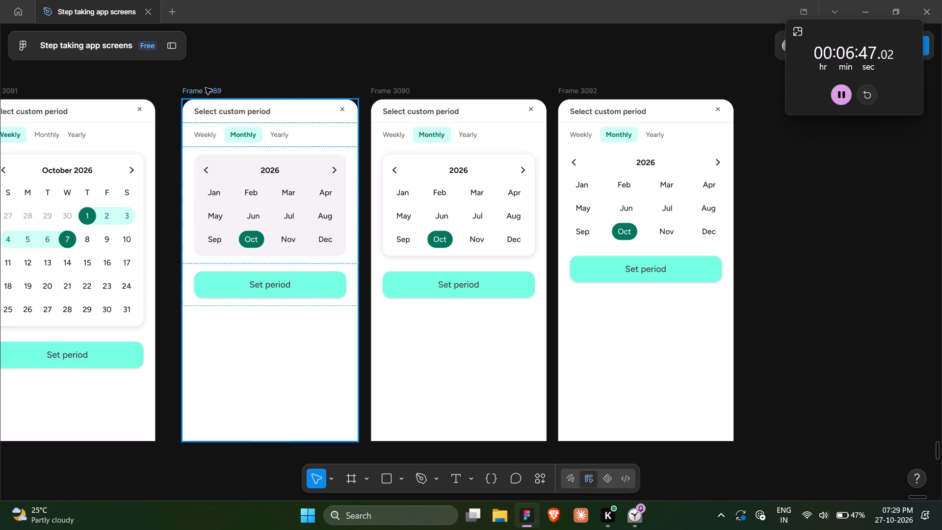
pyautogui.keyDown('shift'); pyautogui.click(381, 89); pyautogui.keyUp('shift')
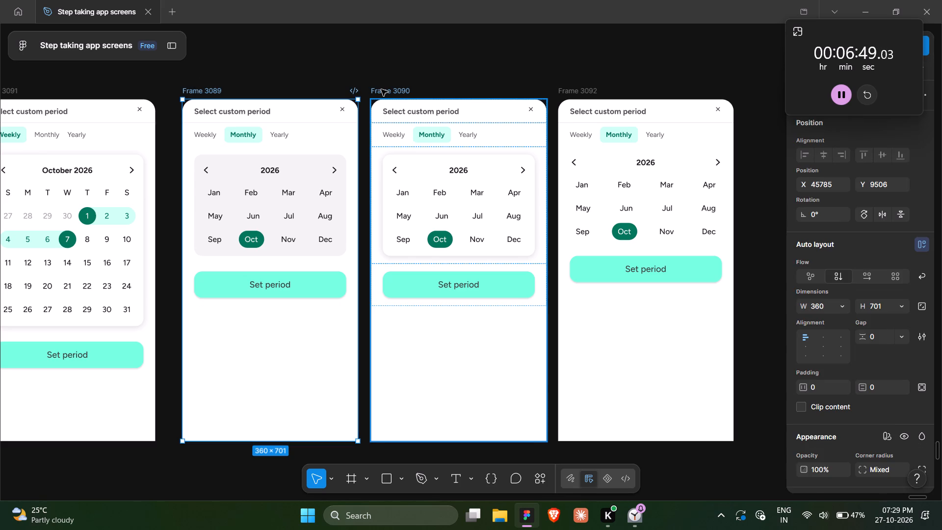
pyautogui.keyDown('shift'); pyautogui.click(576, 89); pyautogui.keyUp('shift')
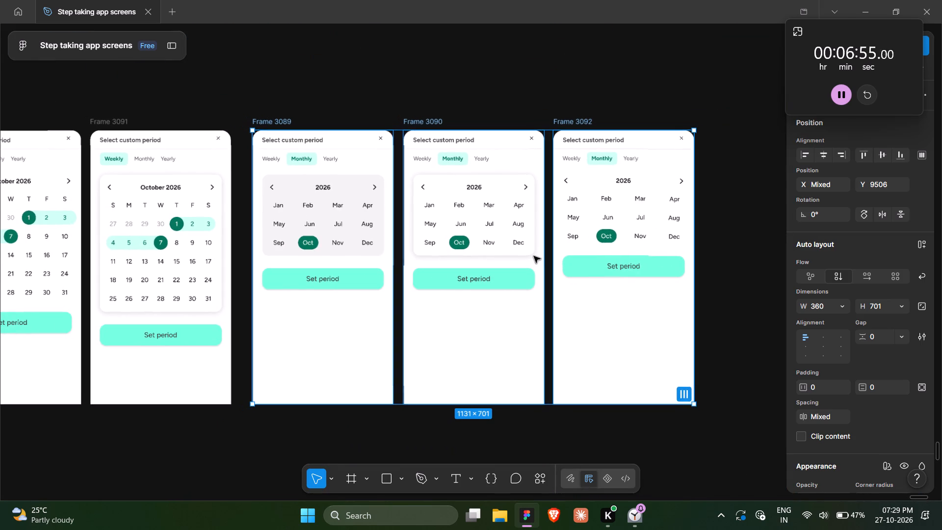
pyautogui.click(493, 82)
pyautogui.hscroll(1, 493, 82)
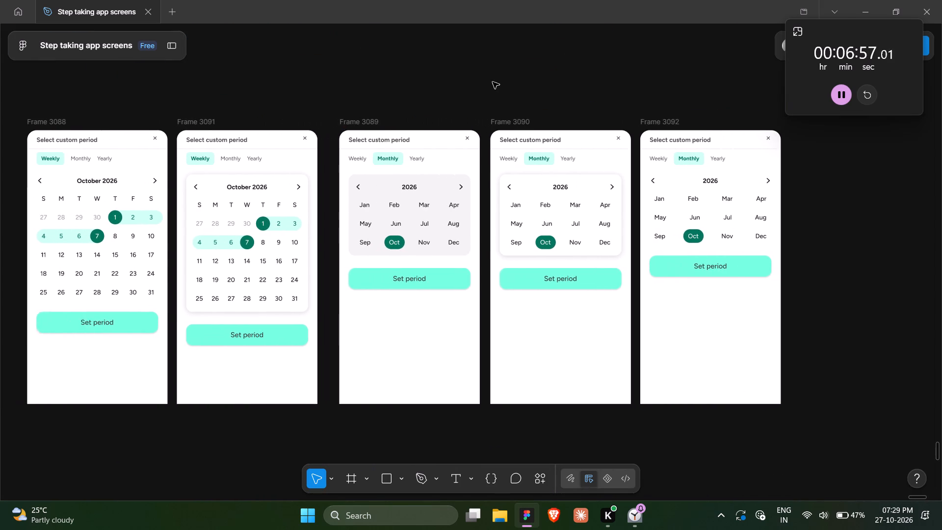
pyautogui.hscroll(1, 493, 82)
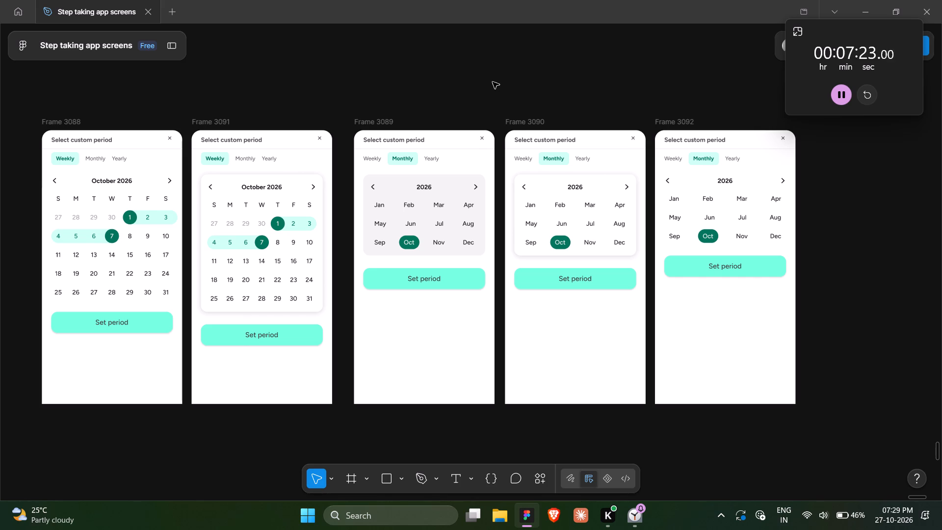
# Switch to the Brave browser, search Mobbin for "grab" and open the Grab app's page.
pyautogui.click(559, 525)
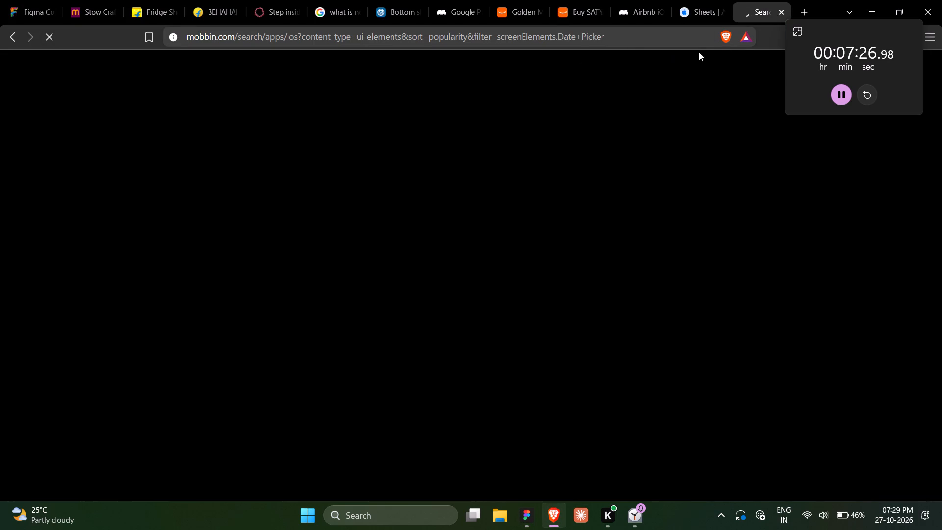
pyautogui.click(426, 72)
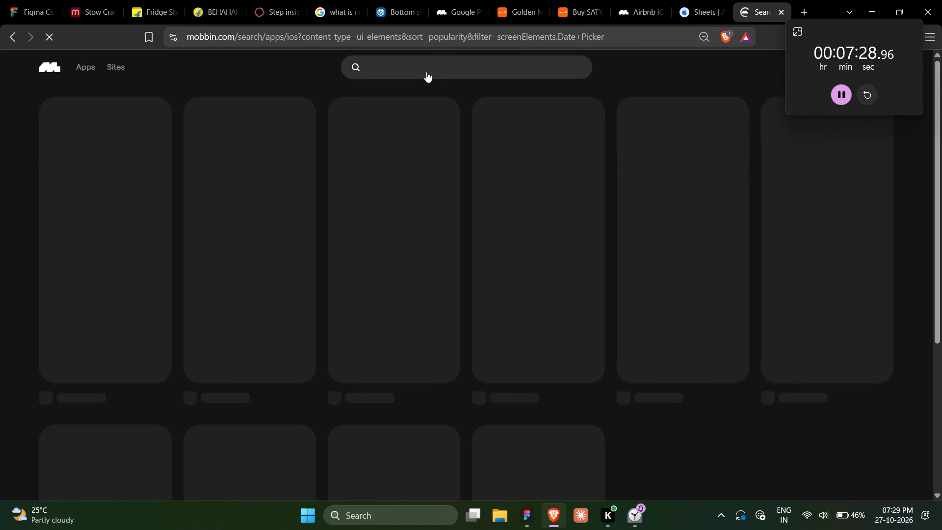
pyautogui.write('grab')
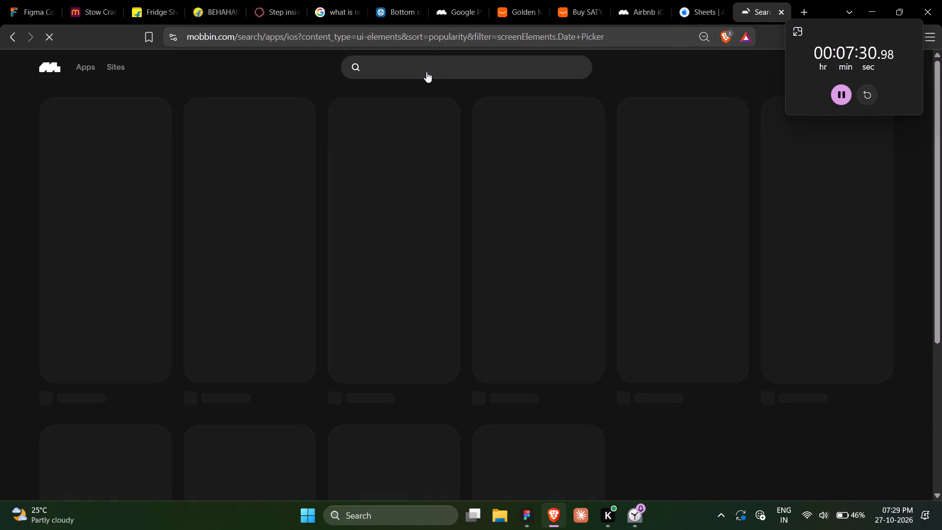
pyautogui.click(426, 72)
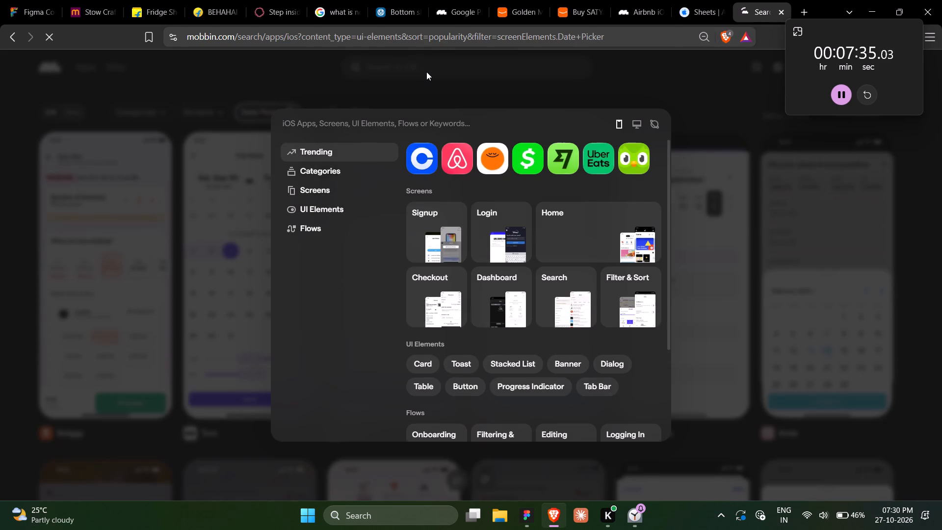
pyautogui.write('grab')
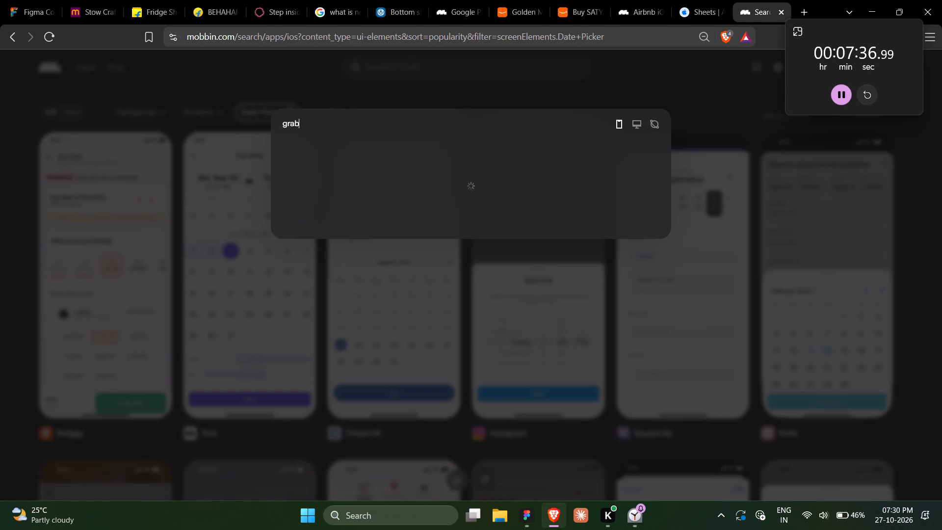
pyautogui.press('Return')
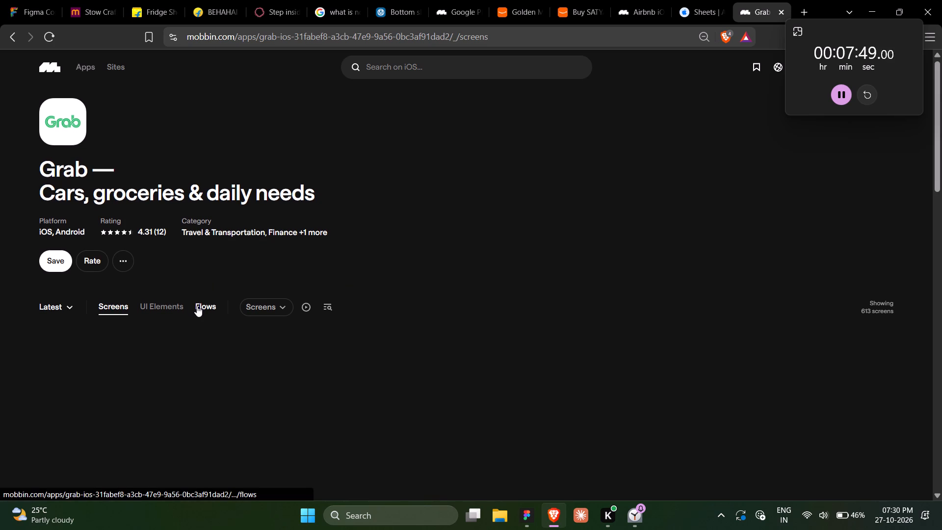
# Look over the highlighted screens on Grab's Mobbin page for design references.
pyautogui.click(458, 246)
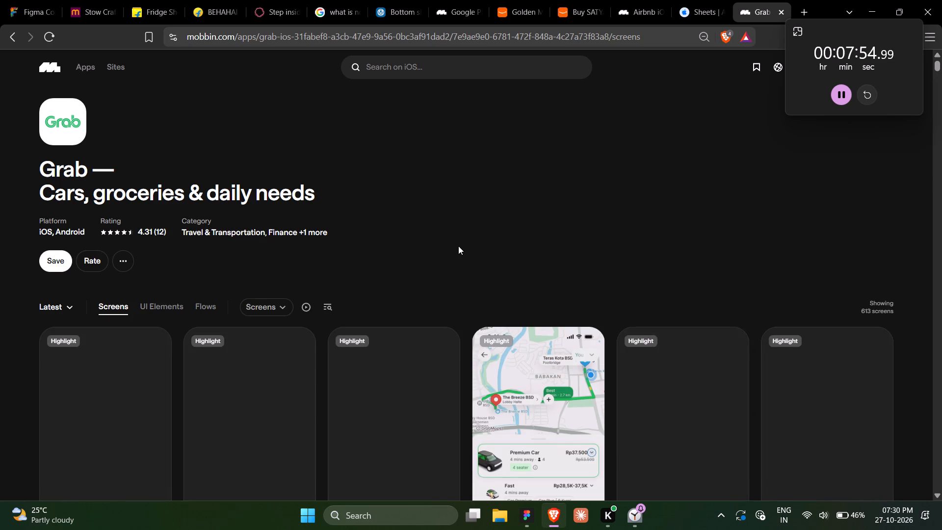
pyautogui.click(467, 271)
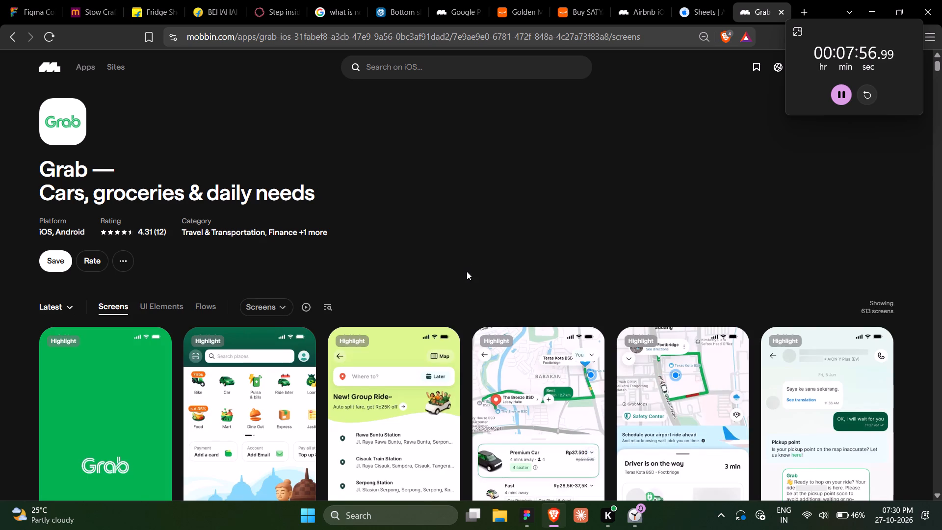
pyautogui.scroll(-1, 467, 271)
pyautogui.scroll(1, 467, 271)
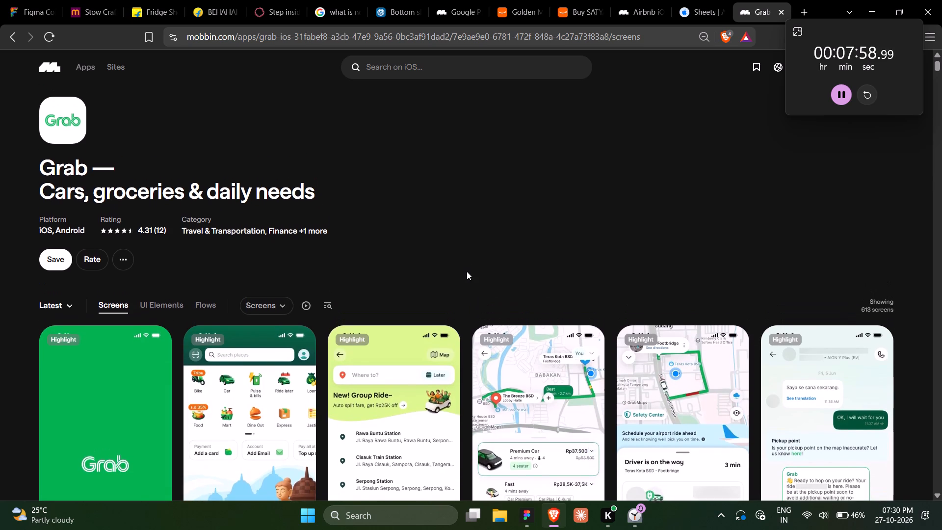
pyautogui.scroll(2, 467, 271)
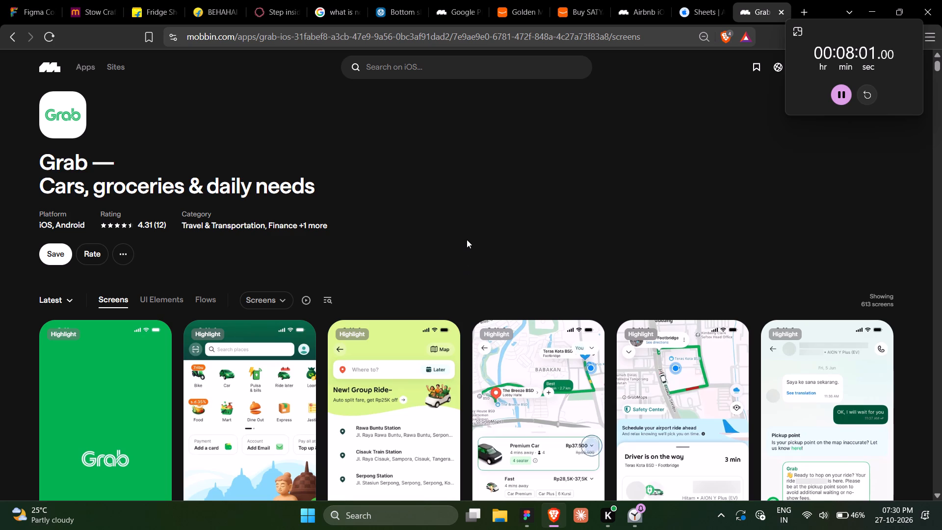
pyautogui.click(467, 239)
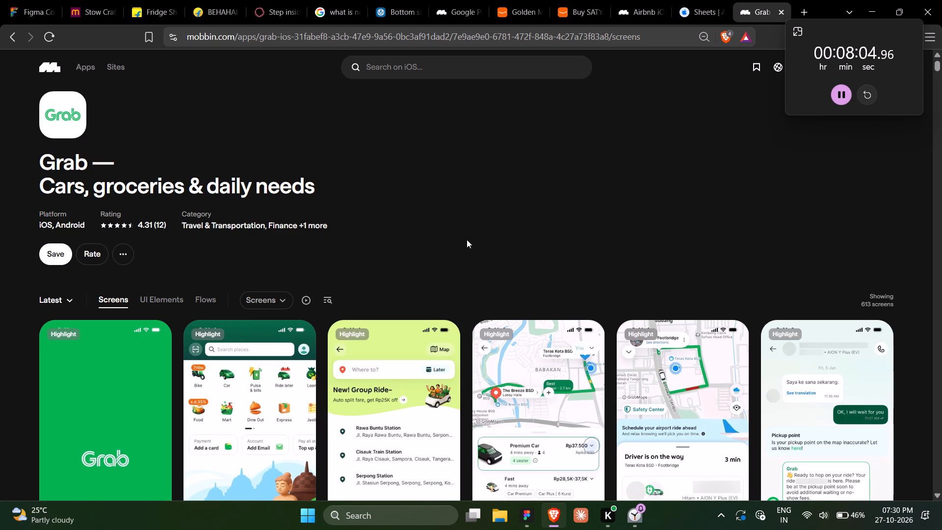
pyautogui.scroll(-1, 467, 239)
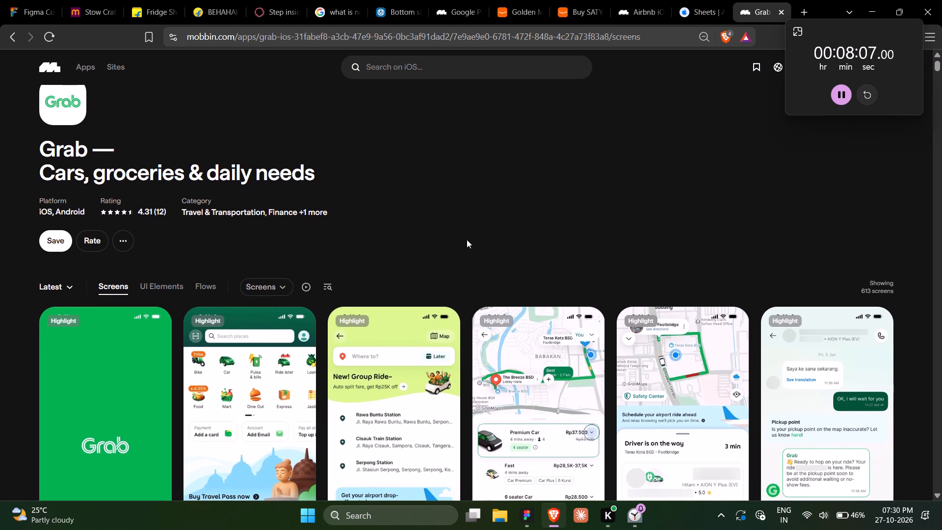
pyautogui.scroll(-1, 467, 239)
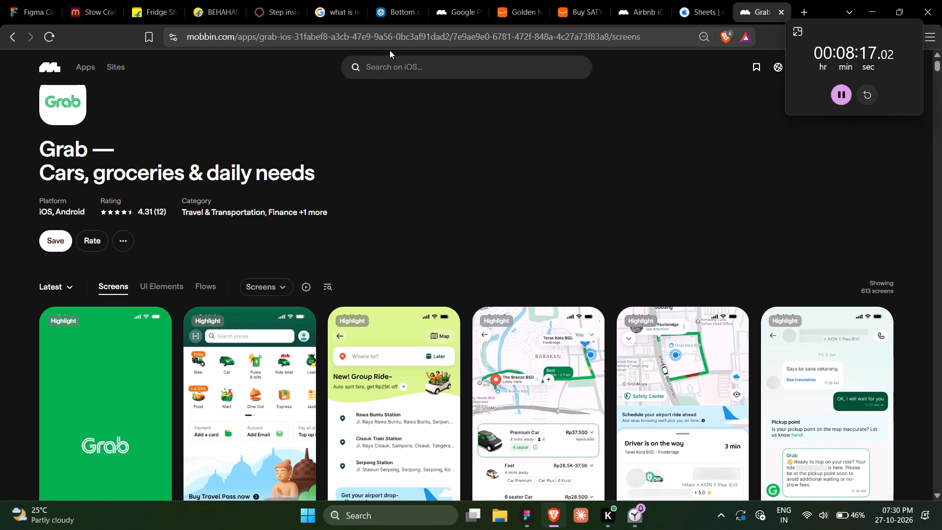
# Show Grab's UI elements instead of its screens and open the UI element filter.
pyautogui.click(393, 63)
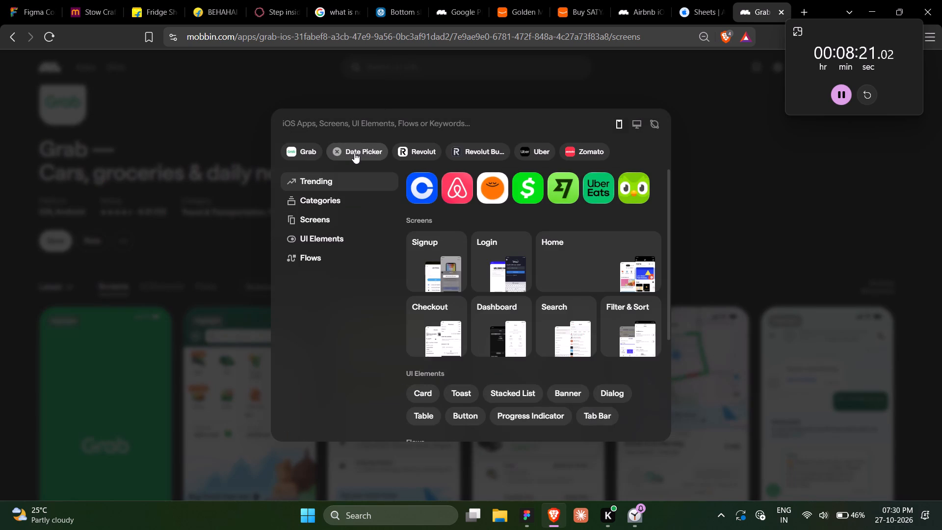
pyautogui.click(463, 82)
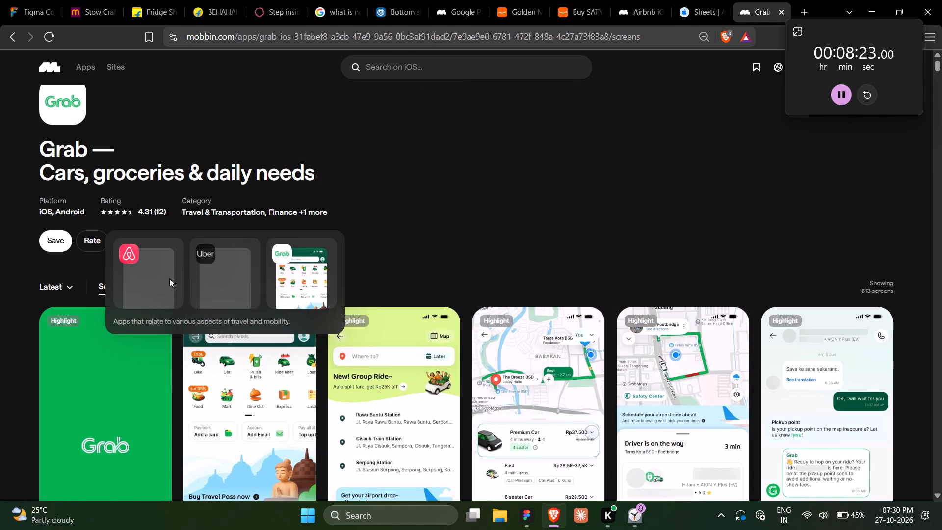
pyautogui.click(160, 281)
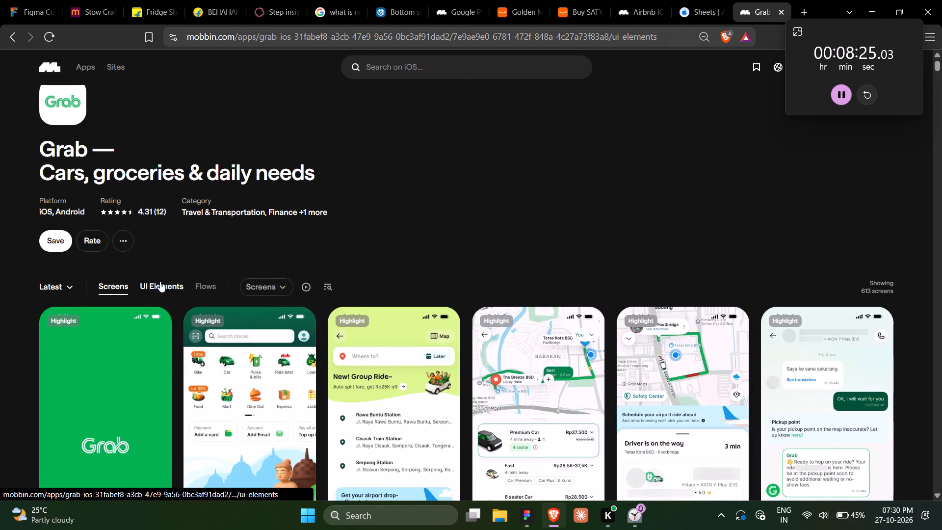
pyautogui.click(289, 283)
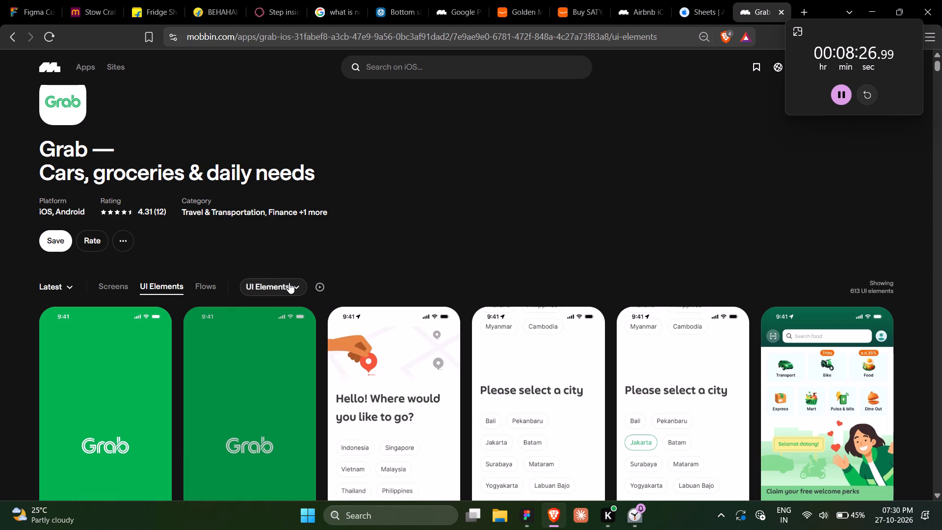
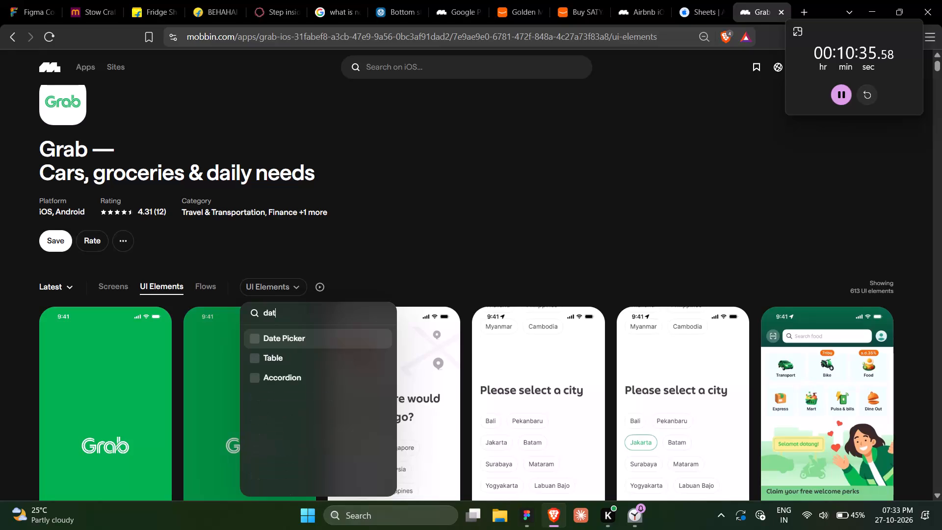
# Filter Grab's UI elements to show only Date Picker.
pyautogui.click(277, 337)
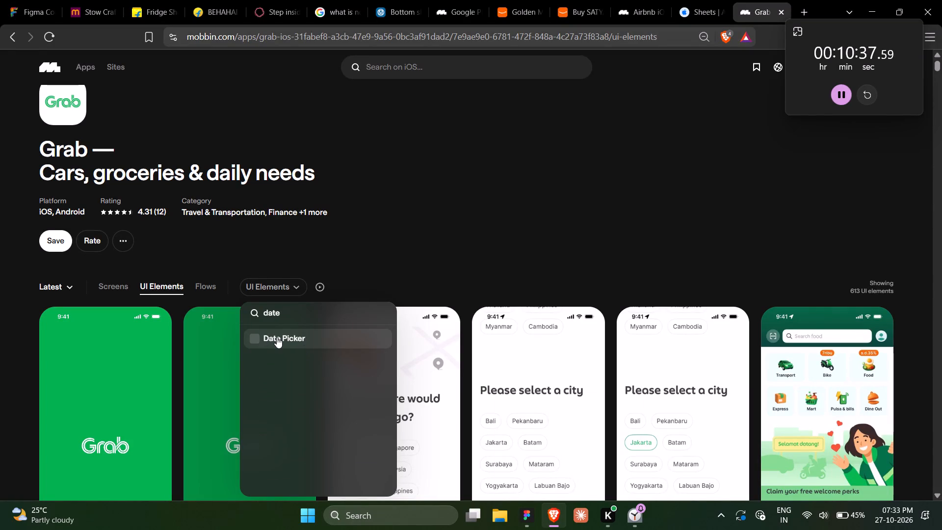
pyautogui.click(511, 268)
# Examine Grab's date picker examples for delivery day and time, delivery date and time, and table booking.
pyautogui.scroll(-2, 511, 268)
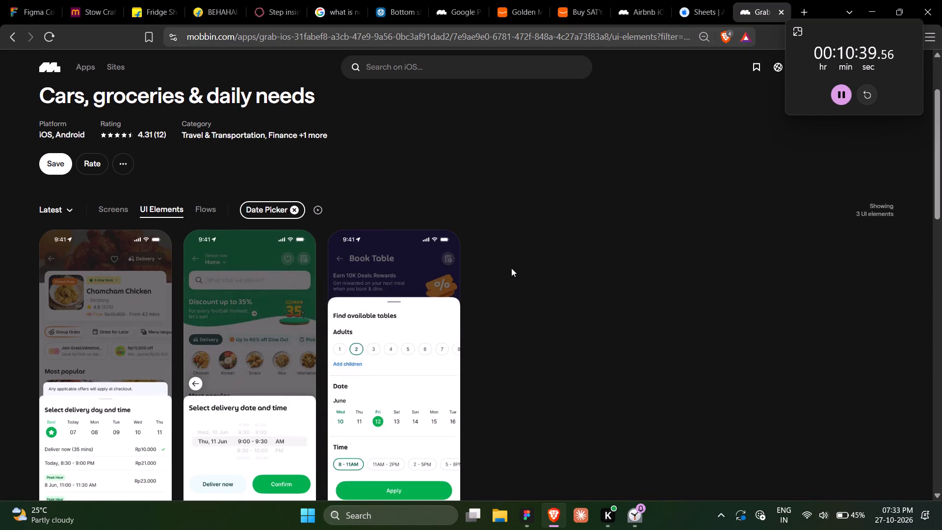
pyautogui.scroll(-2, 511, 268)
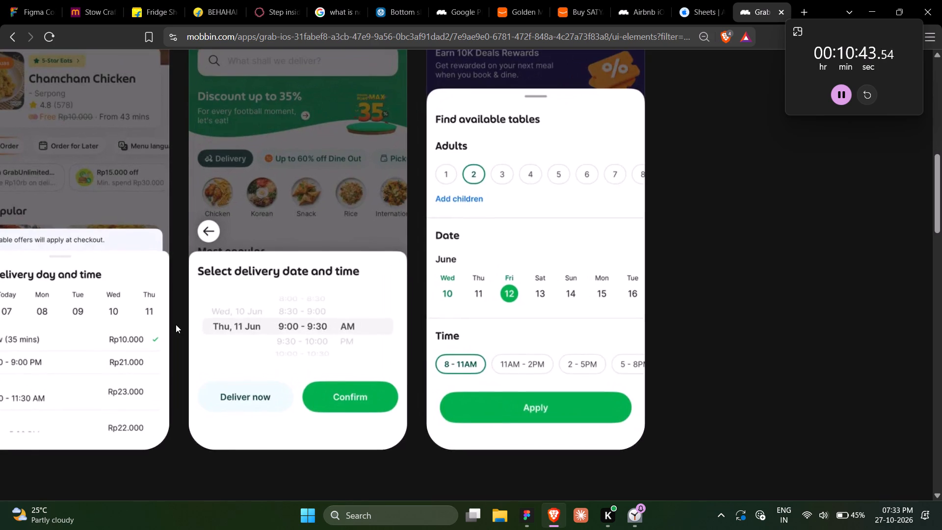
pyautogui.hscroll(3, 176, 324)
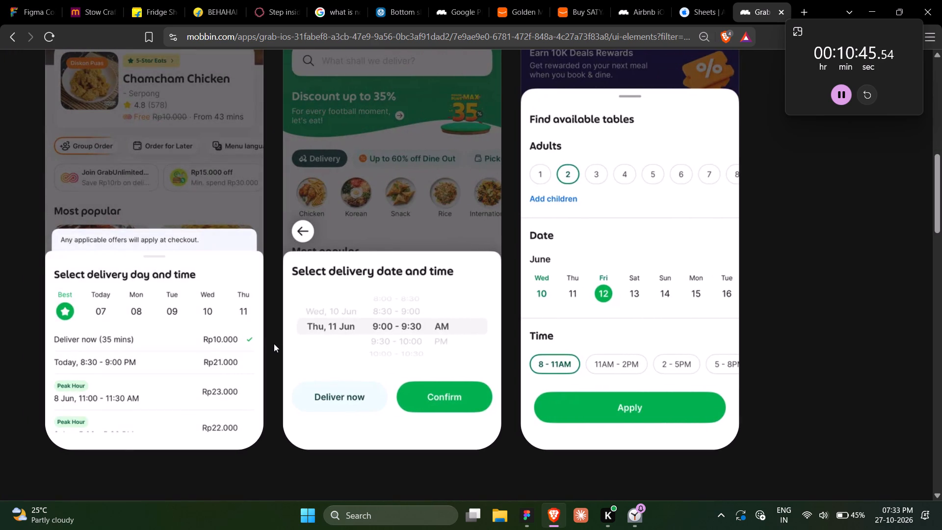
pyautogui.scroll(1, 274, 344)
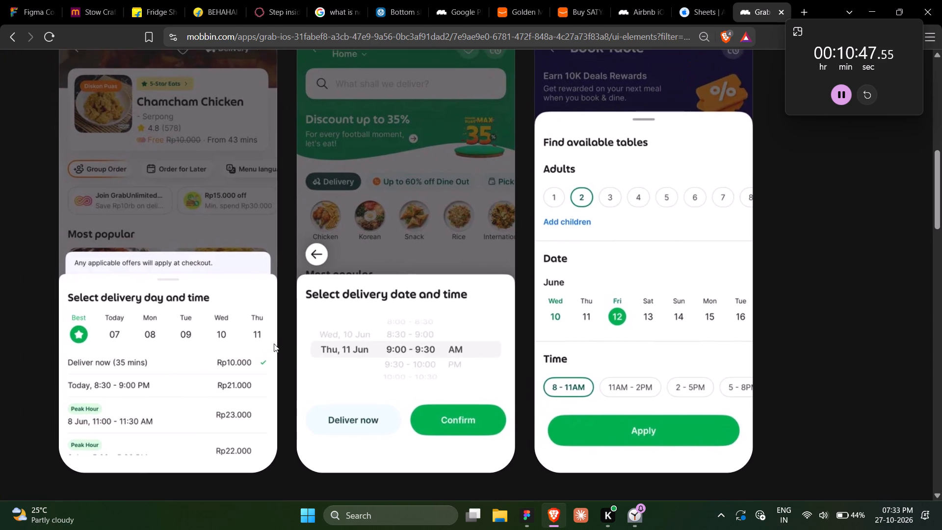
pyautogui.scroll(1, 274, 344)
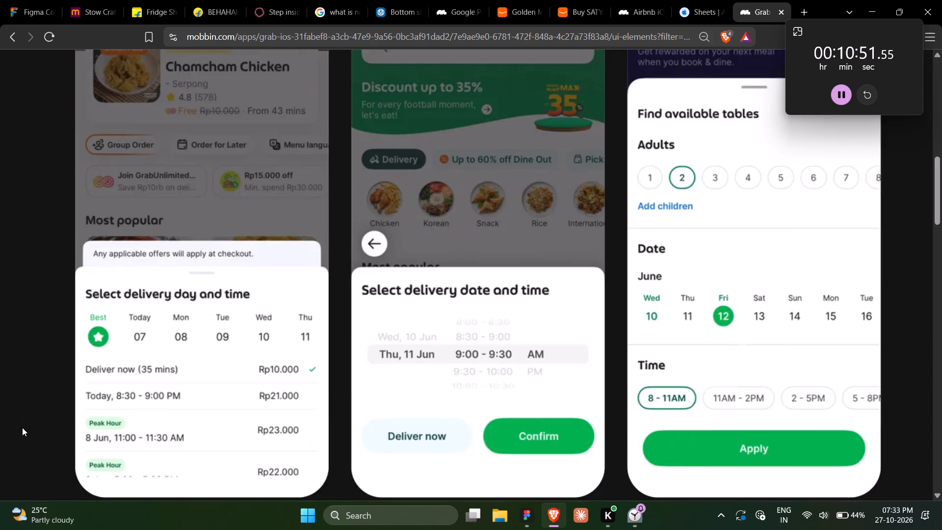
pyautogui.scroll(-1, 22, 427)
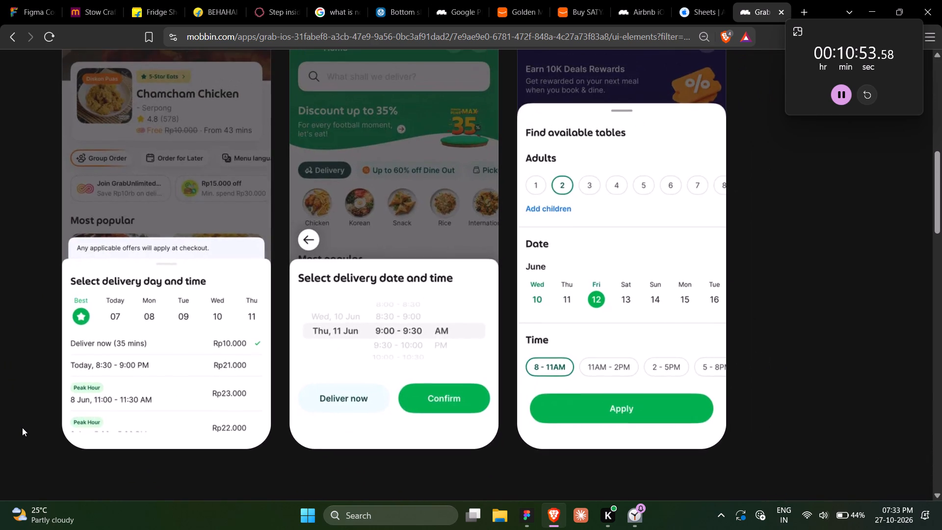
pyautogui.hscroll(1, 274, 333)
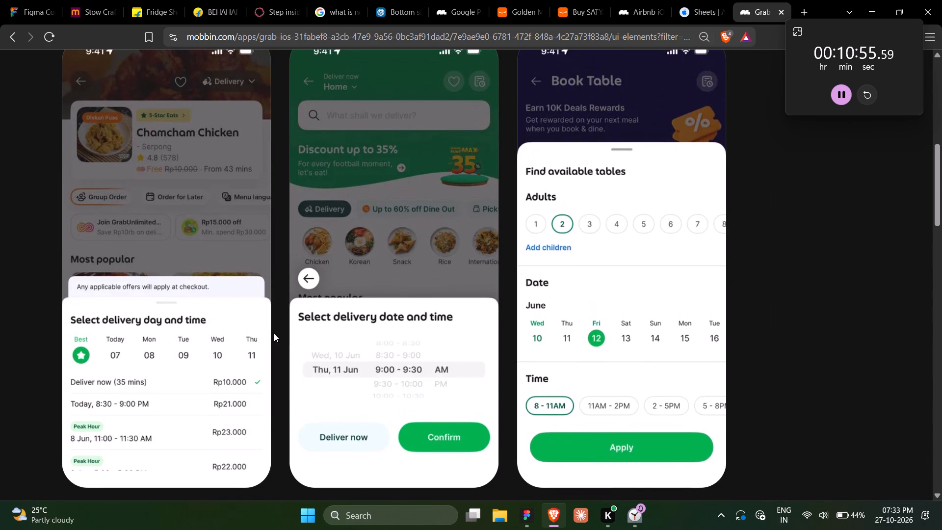
pyautogui.hscroll(1, 274, 333)
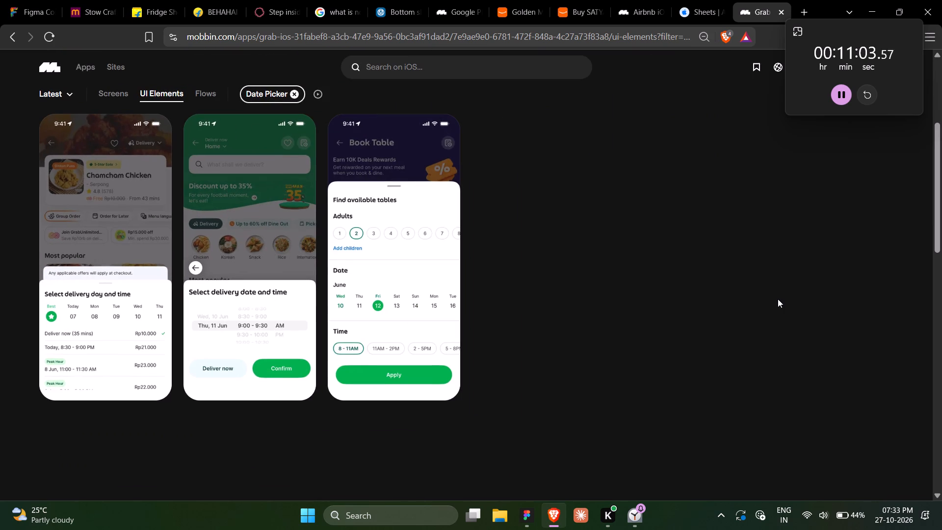
# Close the Grab page and the browser window, returning to the step-taking app screens in Figma.
pyautogui.click(778, 13)
pyautogui.click(938, 0)
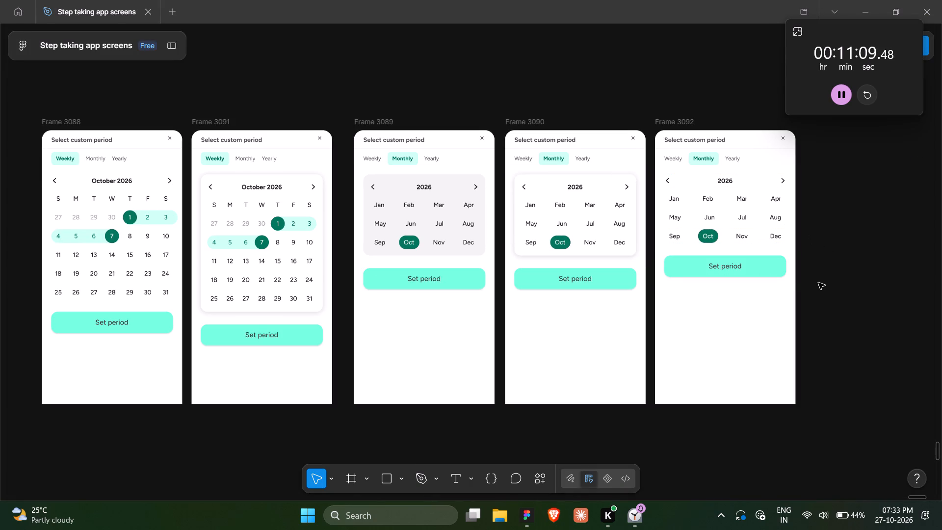
pyautogui.click(818, 283)
# Centre the months within all three month rows of Frame 3092, using a fixed gap instead of automatic spacing.
pyautogui.hscroll(1, 818, 283)
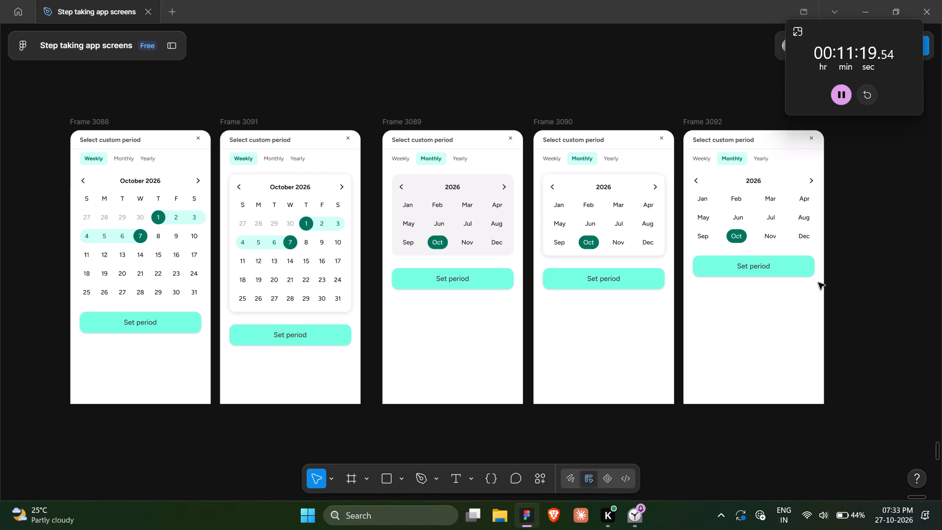
pyautogui.hscroll(-1, 818, 283)
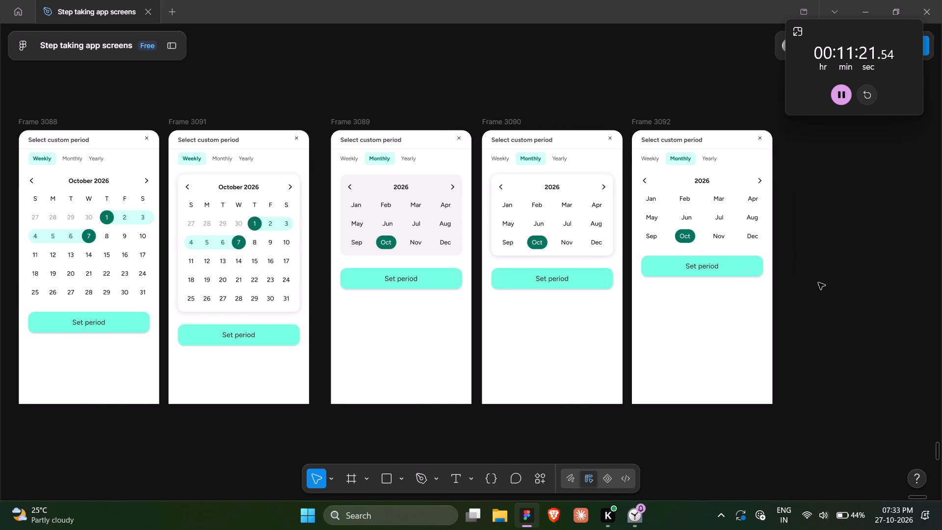
pyautogui.hscroll(-1, 818, 283)
pyautogui.hscroll(-1, 647, 235)
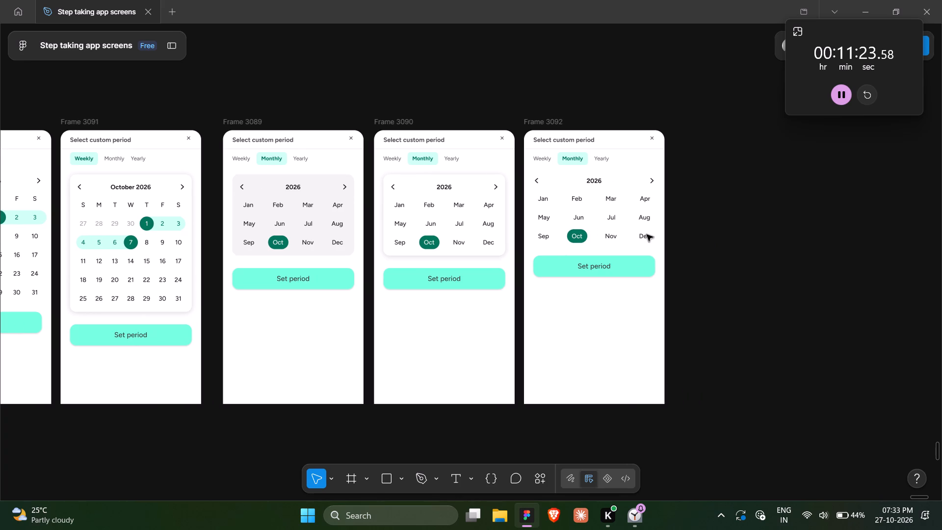
pyautogui.scroll(1, 647, 235)
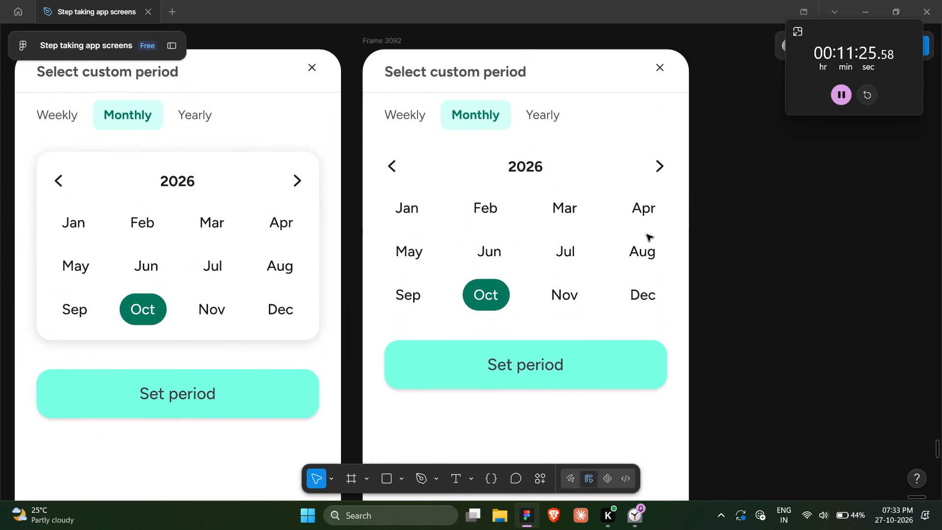
pyautogui.doubleClick(584, 249)
pyautogui.doubleClick(584, 249)
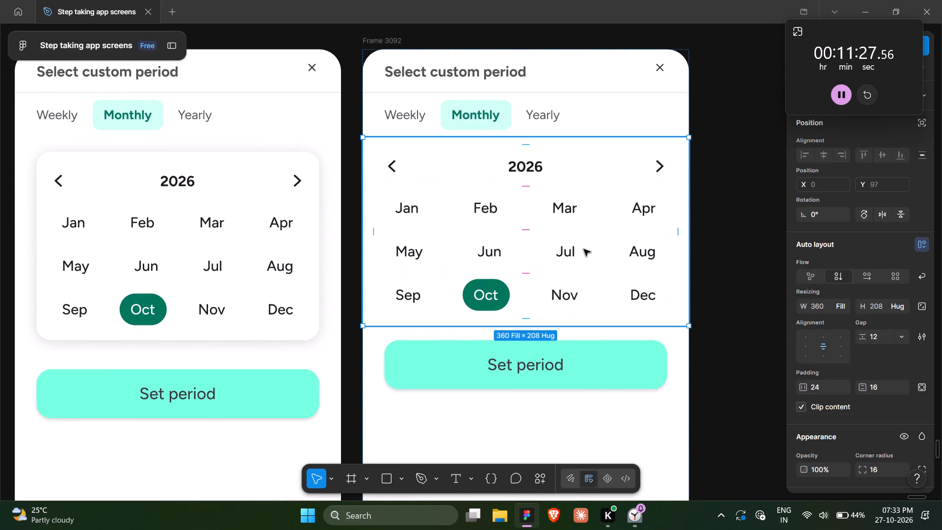
pyautogui.click(586, 211)
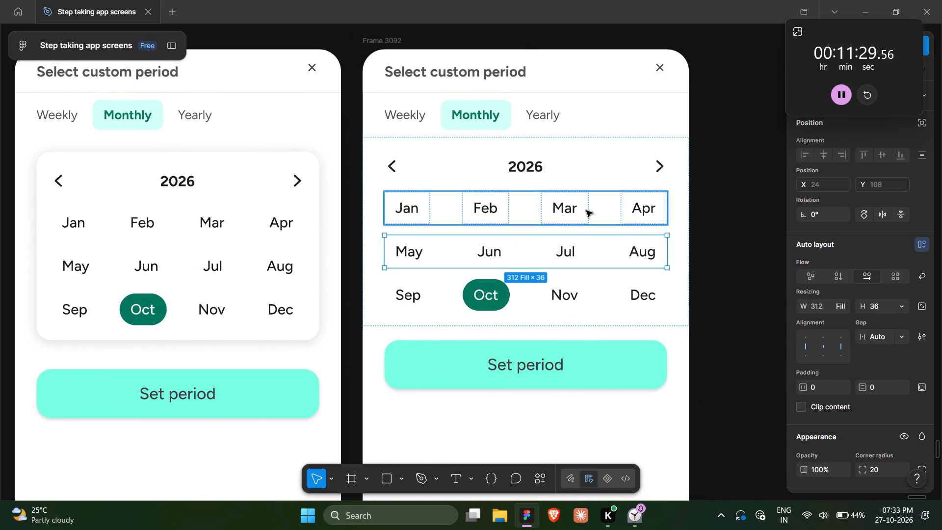
pyautogui.keyDown('shift'); pyautogui.click(591, 249); pyautogui.keyUp('shift')
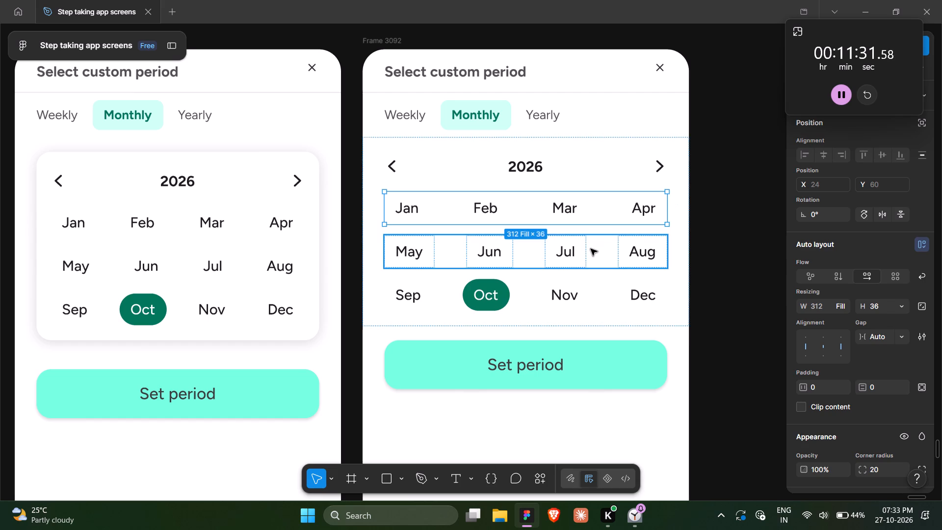
pyautogui.keyDown('shift'); pyautogui.click(594, 287); pyautogui.keyUp('shift')
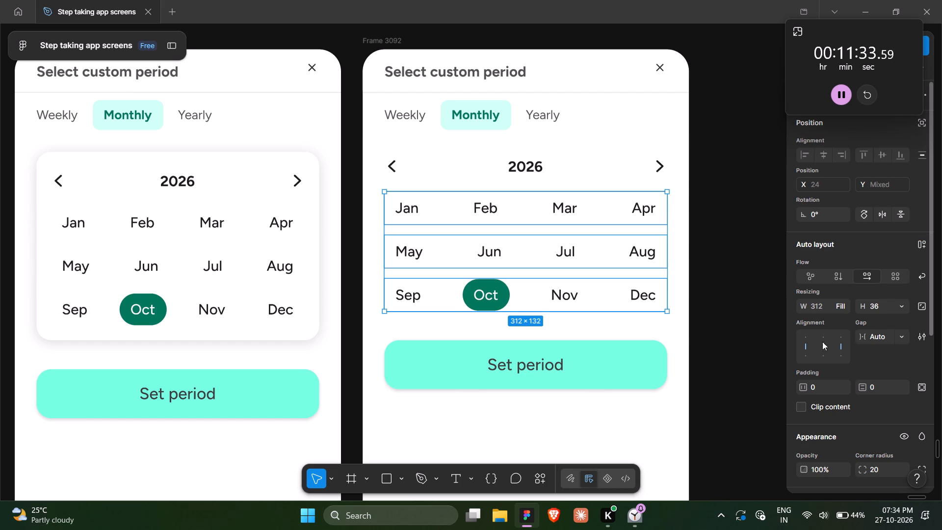
pyautogui.doubleClick(824, 346)
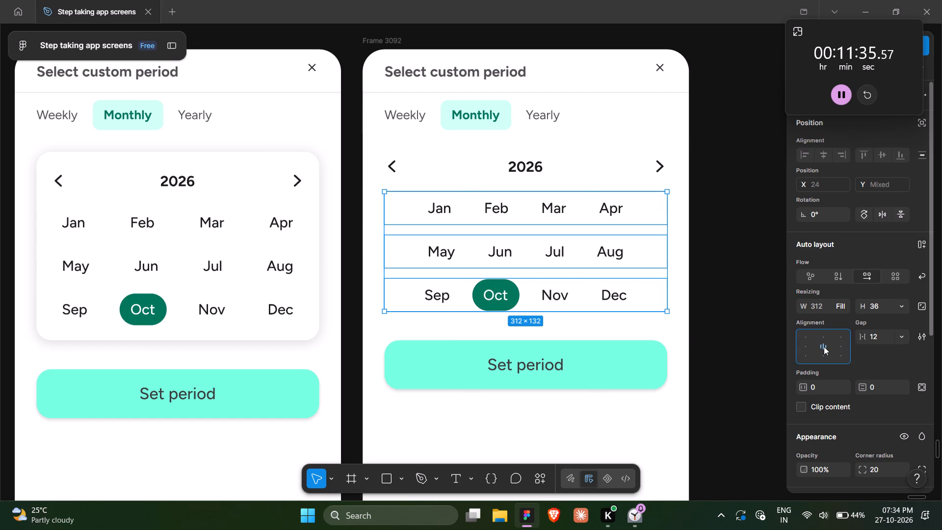
# Set the horizontal gap between the months to 20 in all three month rows of Frame 3092.
pyautogui.click(878, 337)
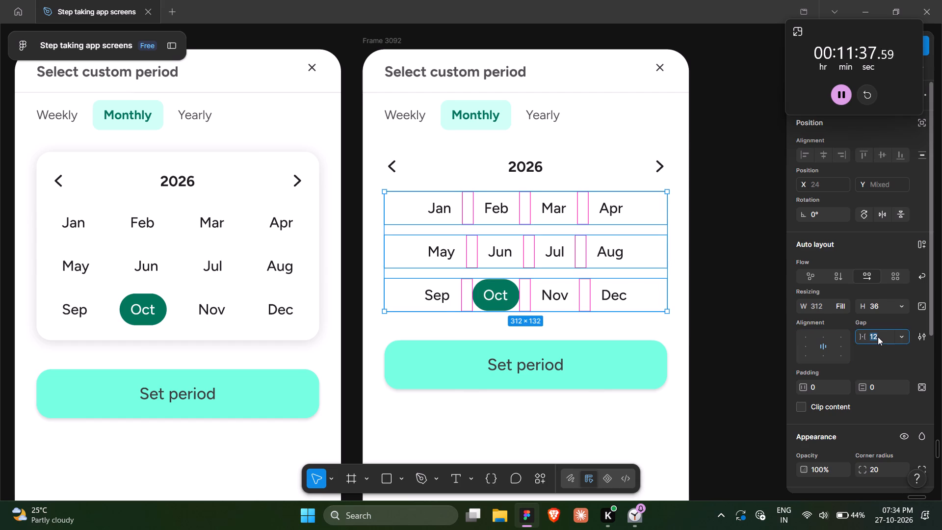
pyautogui.press('Up')
pyautogui.press('Up')
pyautogui.press('Up')
pyautogui.press('Up')
pyautogui.press('Up')
pyautogui.press('Up')
pyautogui.press('Up')
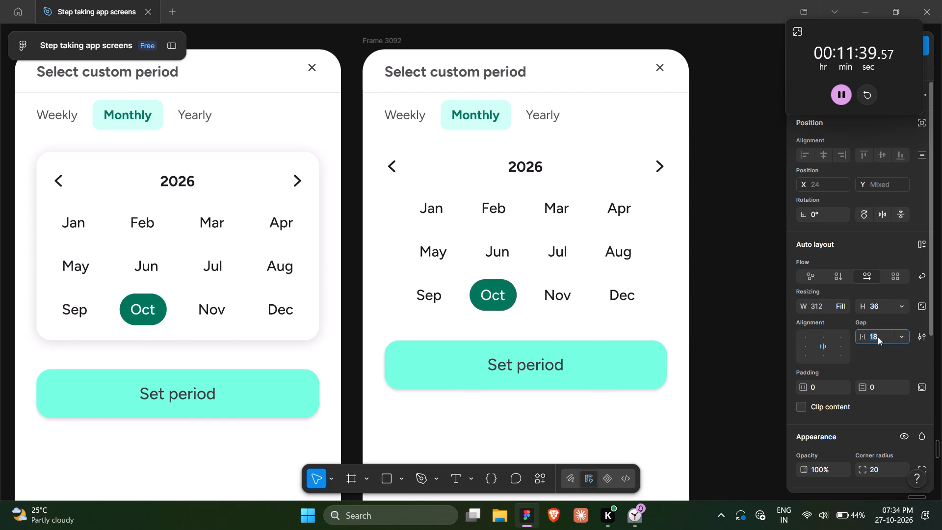
pyautogui.press('Up')
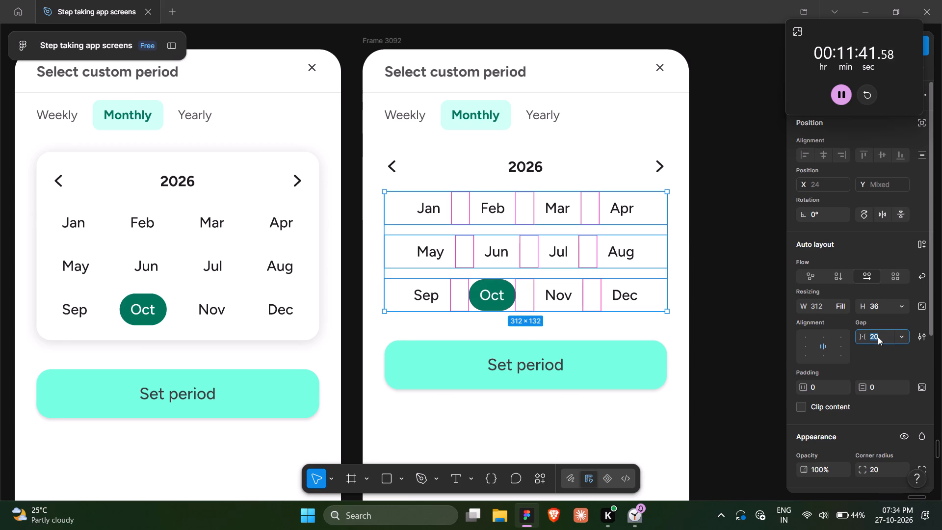
pyautogui.press('Down')
pyautogui.press('Down')
pyautogui.press('Down')
pyautogui.press('Down')
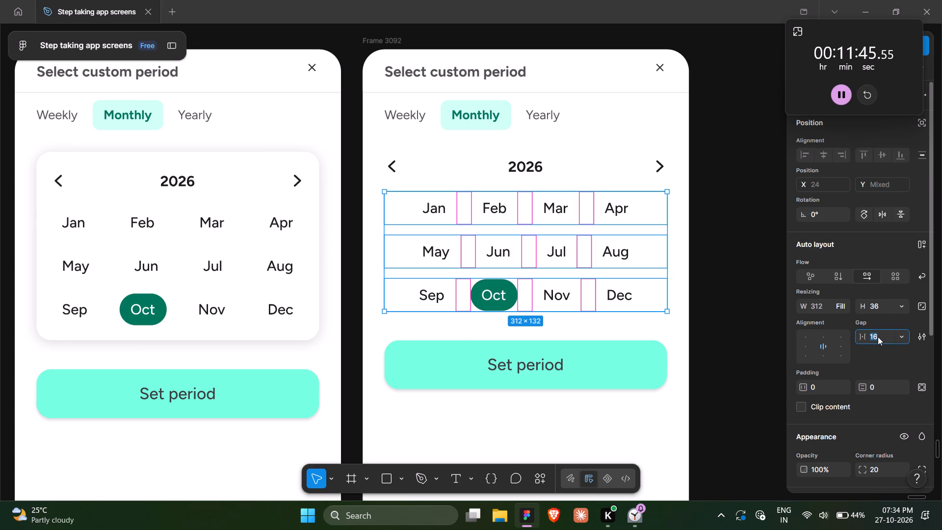
pyautogui.press('Up')
pyautogui.press('Up')
pyautogui.press('Up')
pyautogui.press('Up')
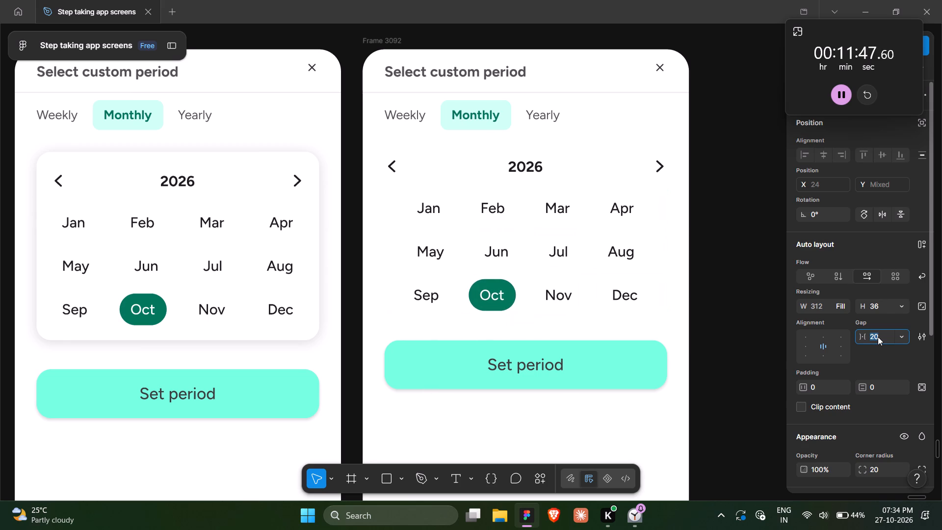
pyautogui.click(743, 285)
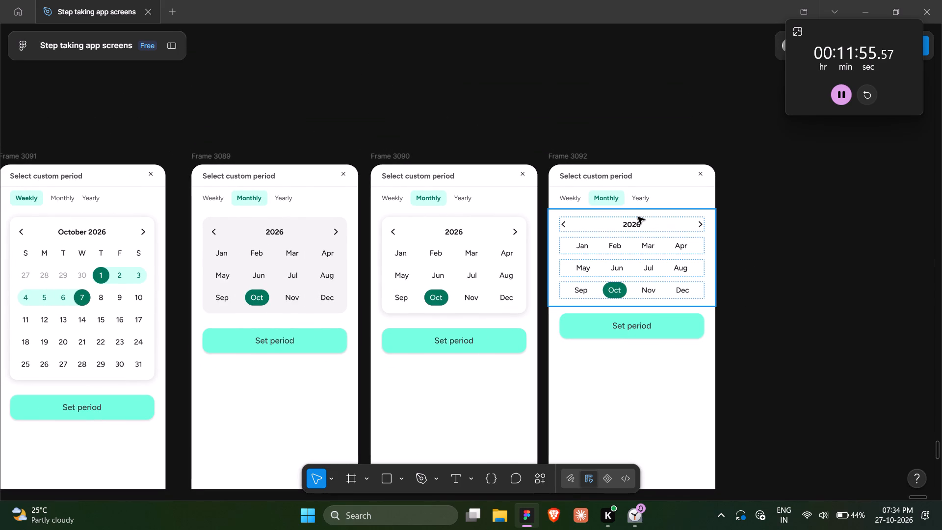
pyautogui.click(774, 275)
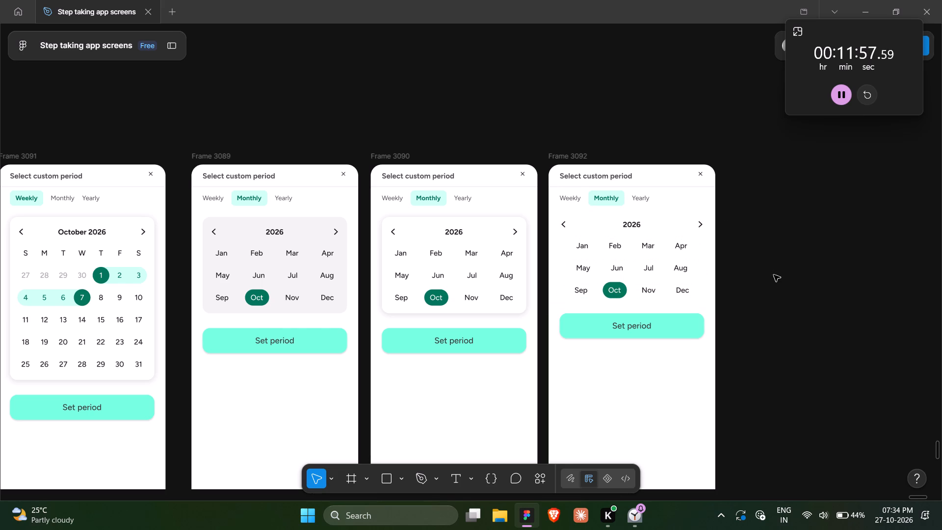
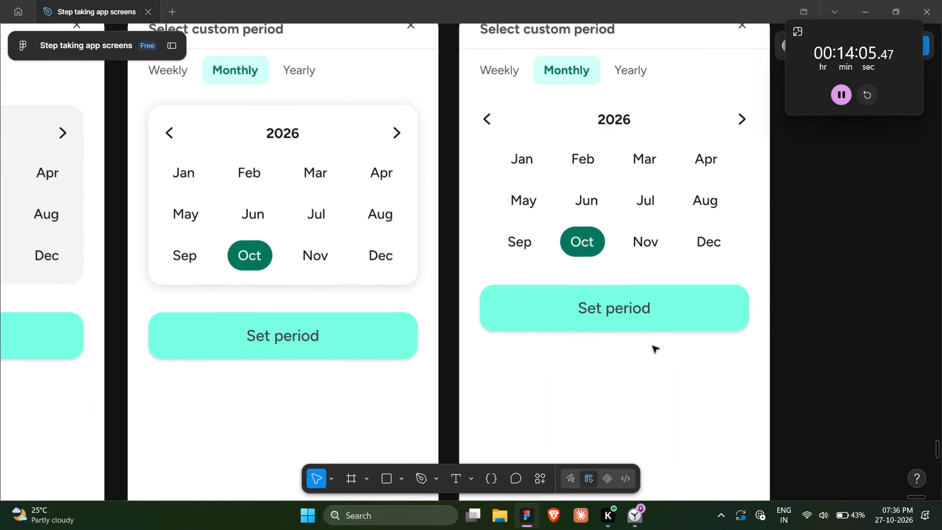
# Switch the horizontal gap between the months to Auto in all three month rows of Frame 3092.
pyautogui.scroll(1, 653, 346)
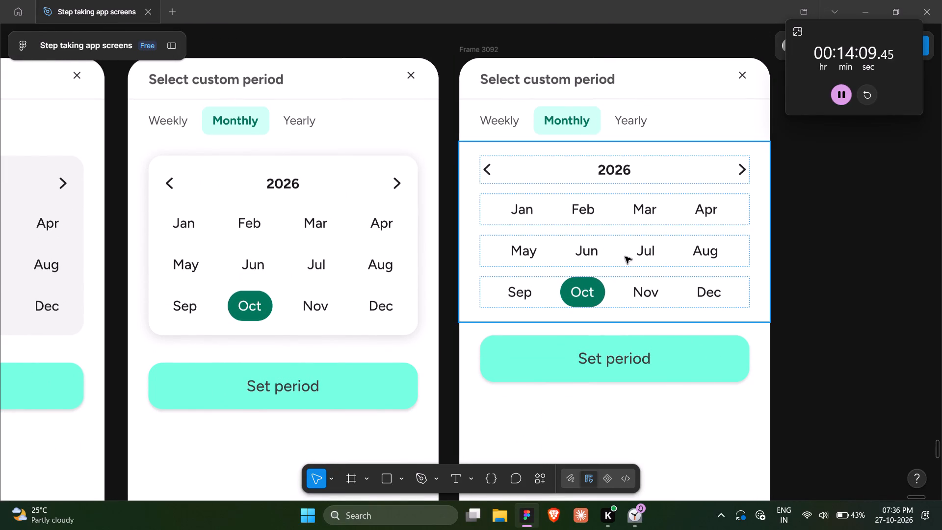
pyautogui.doubleClick(625, 257)
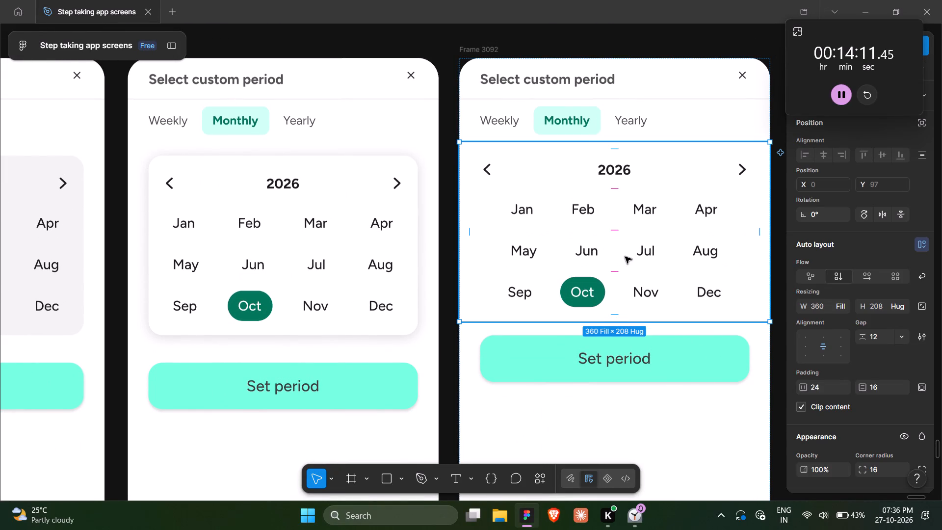
pyautogui.press('Return')
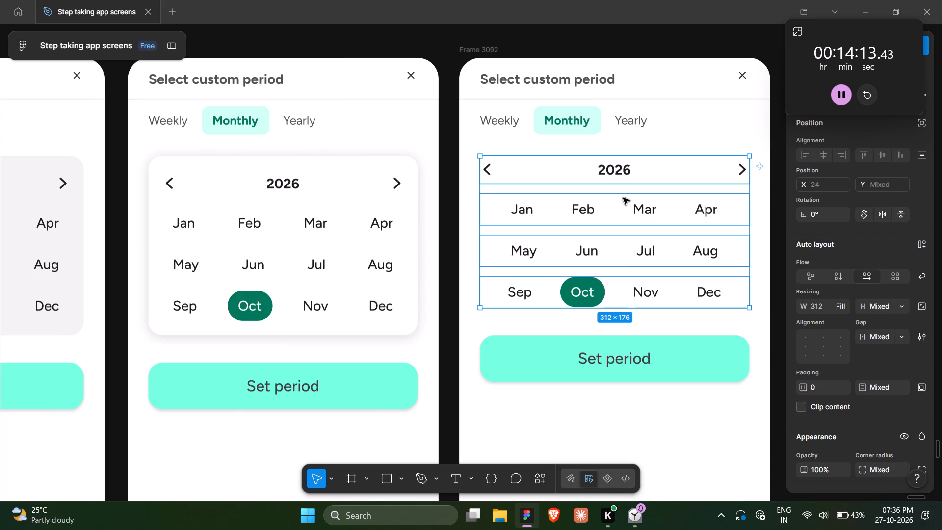
pyautogui.keyDown('shift'); pyautogui.click(620, 172); pyautogui.keyUp('shift')
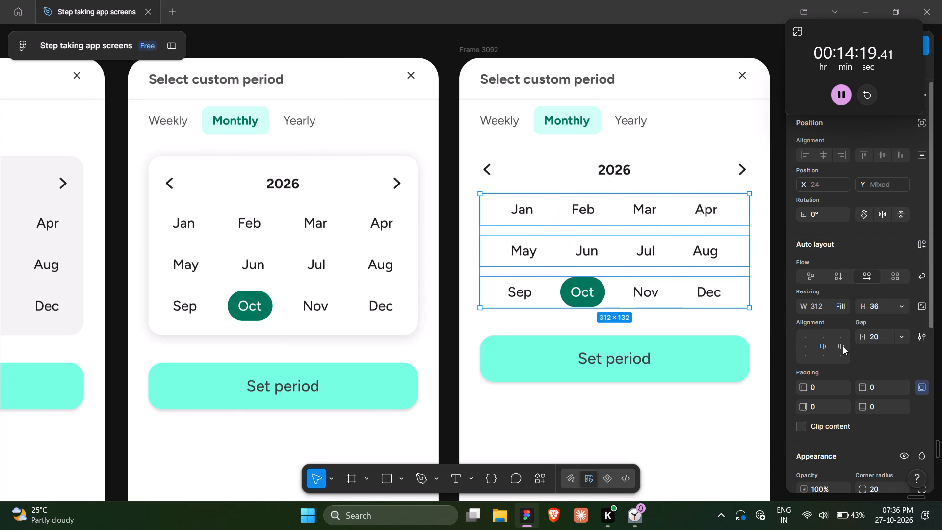
pyautogui.doubleClick(824, 346)
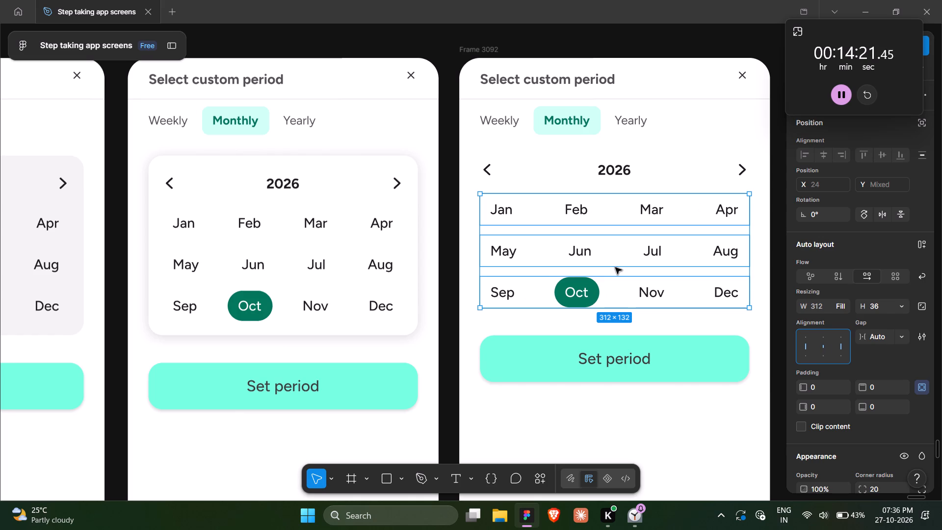
pyautogui.hscroll(-3, 615, 267)
pyautogui.click(673, 254)
# Examine the month grid spacing of Frame 3092 and compare it with the monthly variants in Frames 3089 and 3090.
pyautogui.hscroll(1, 673, 254)
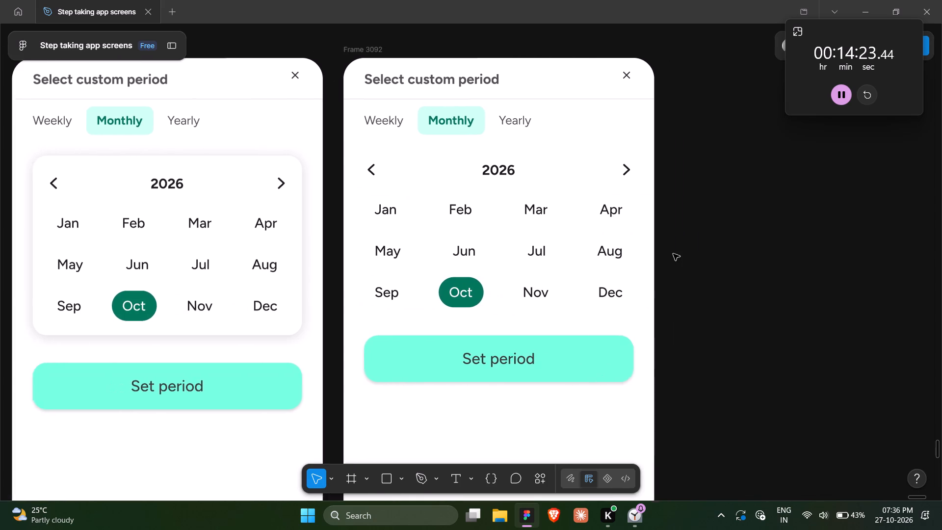
pyautogui.hscroll(1, 673, 254)
pyautogui.click(763, 284)
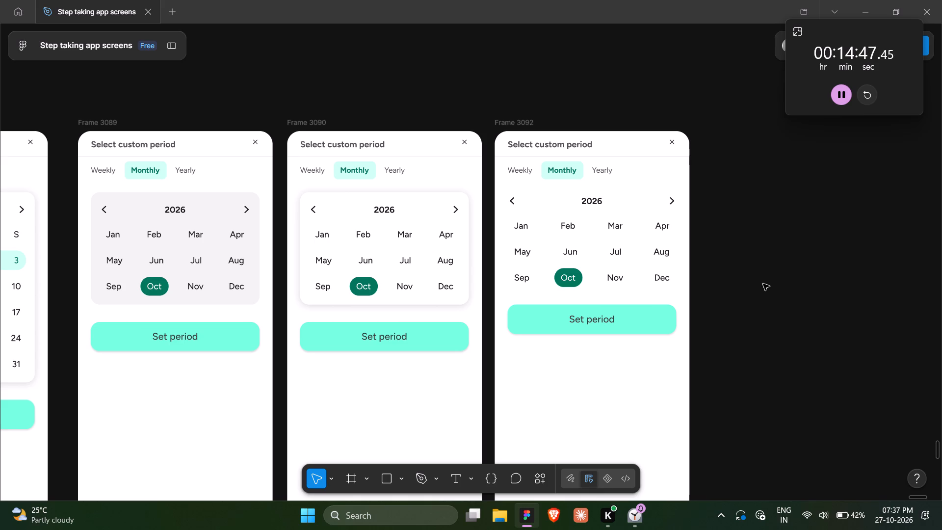
pyautogui.scroll(1, 763, 284)
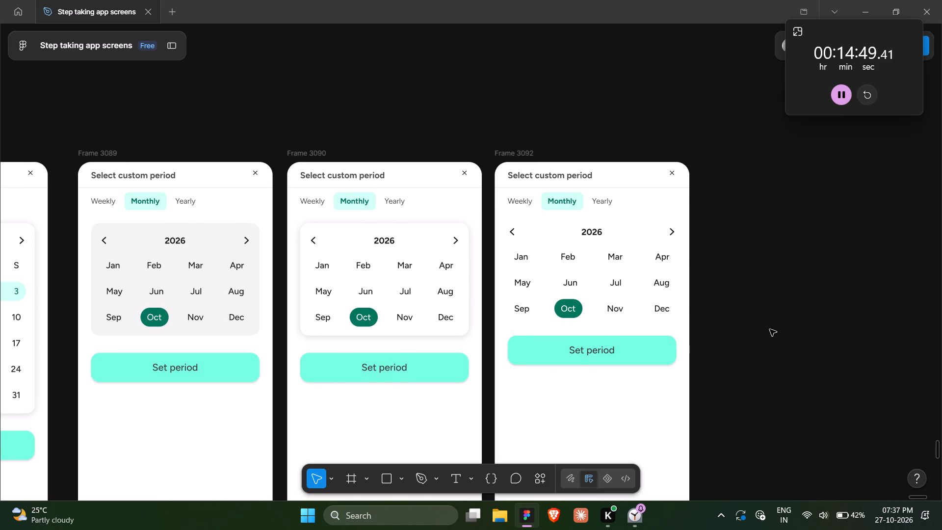
pyautogui.click(770, 329)
pyautogui.hscroll(1, 770, 329)
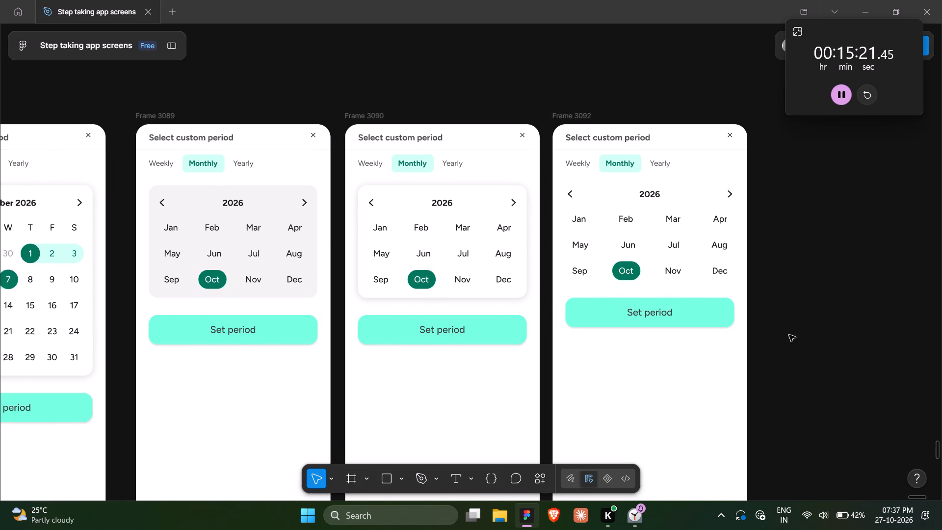
pyautogui.click(808, 353)
pyautogui.scroll(1, 808, 353)
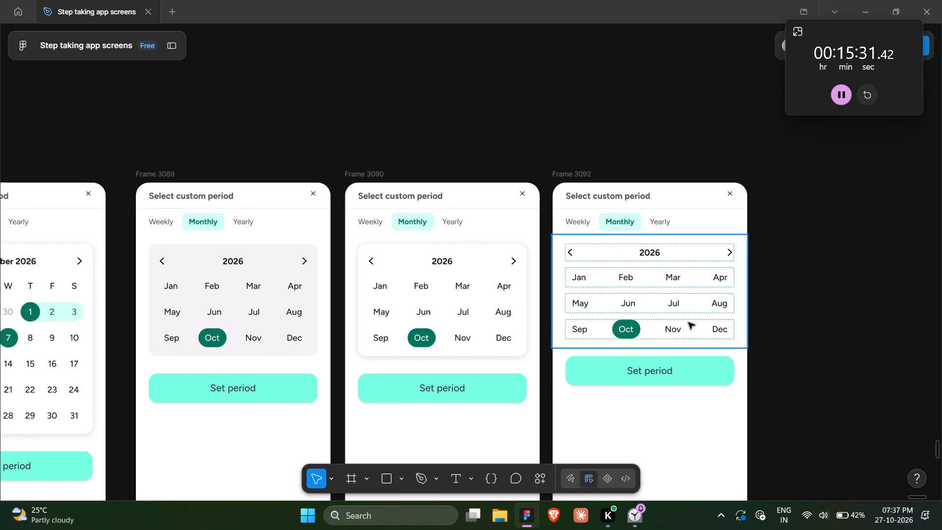
pyautogui.hscroll(-2, 688, 322)
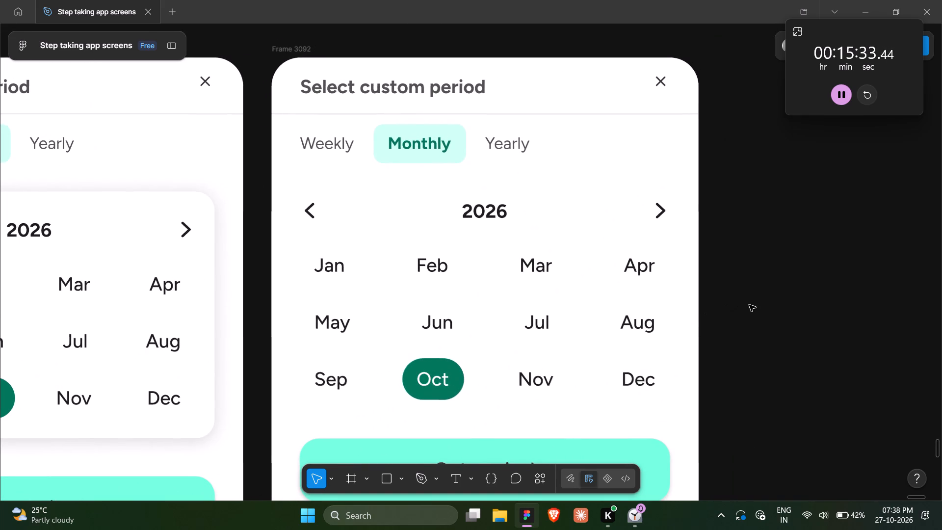
pyautogui.click(771, 314)
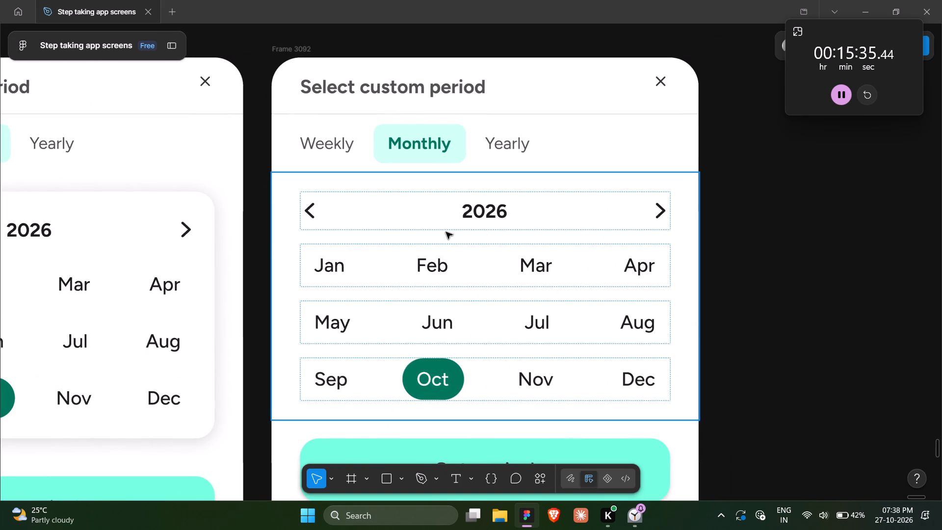
pyautogui.click(737, 344)
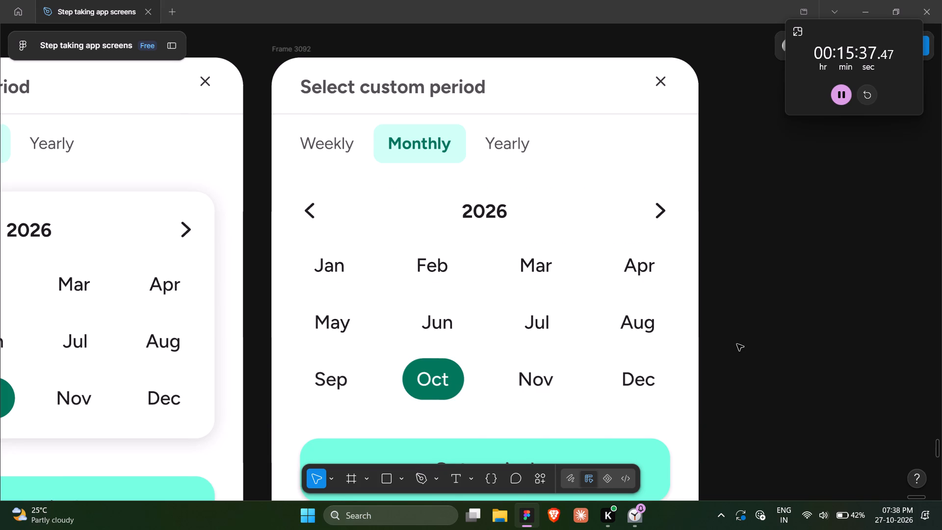
pyautogui.scroll(-1, 737, 344)
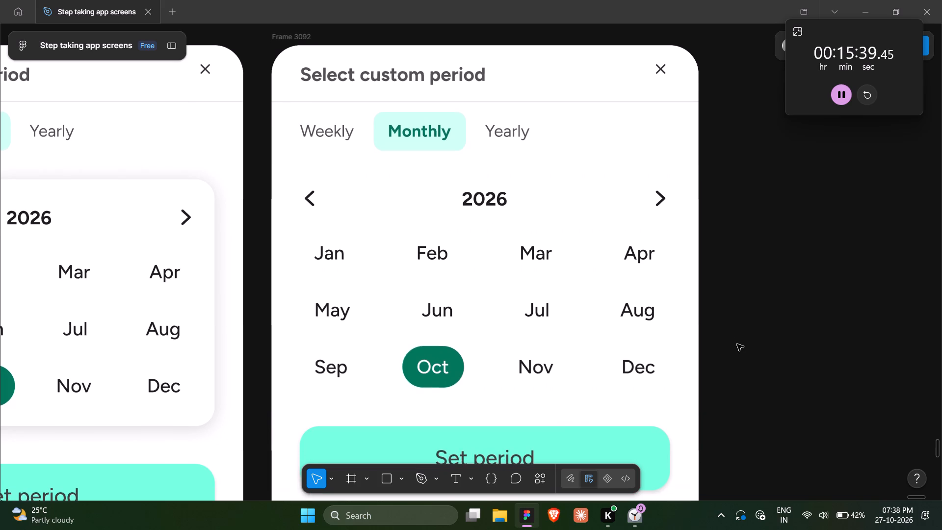
pyautogui.scroll(-1, 737, 344)
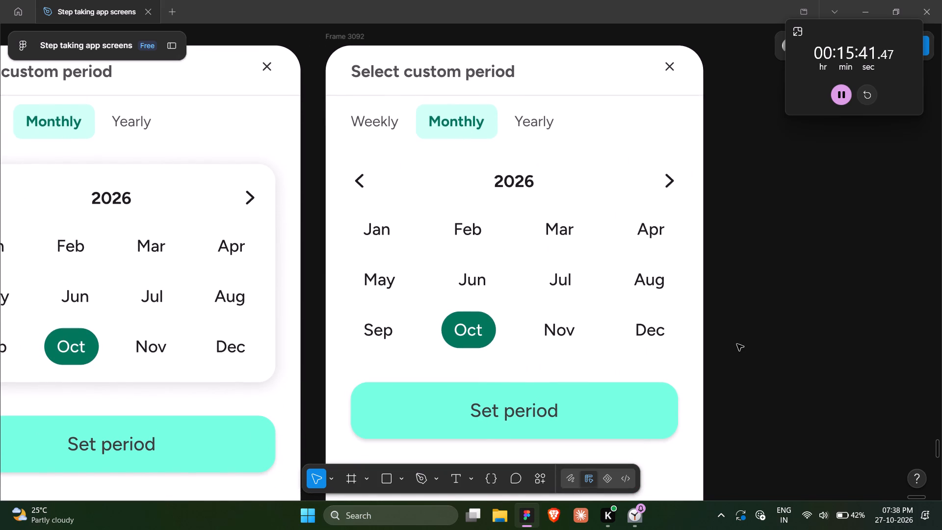
pyautogui.scroll(-1, 737, 344)
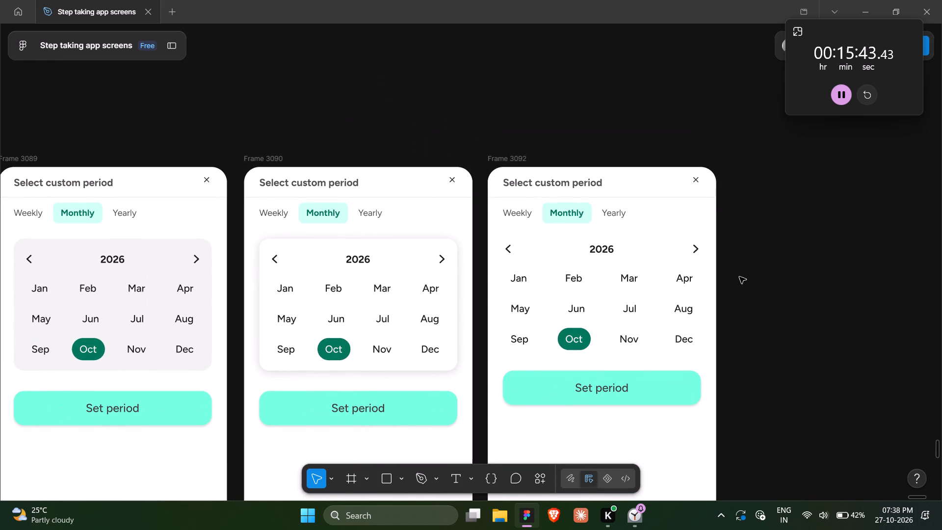
pyautogui.click(739, 277)
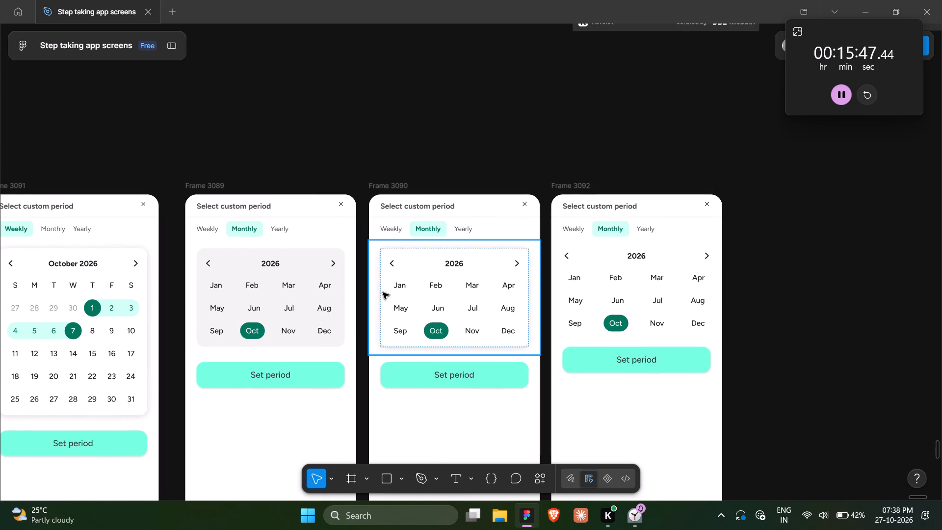
# Compare the weekly variants in Frames 3088 and 3091 with the three monthly variants side by side.
pyautogui.hscroll(3, 297, 271)
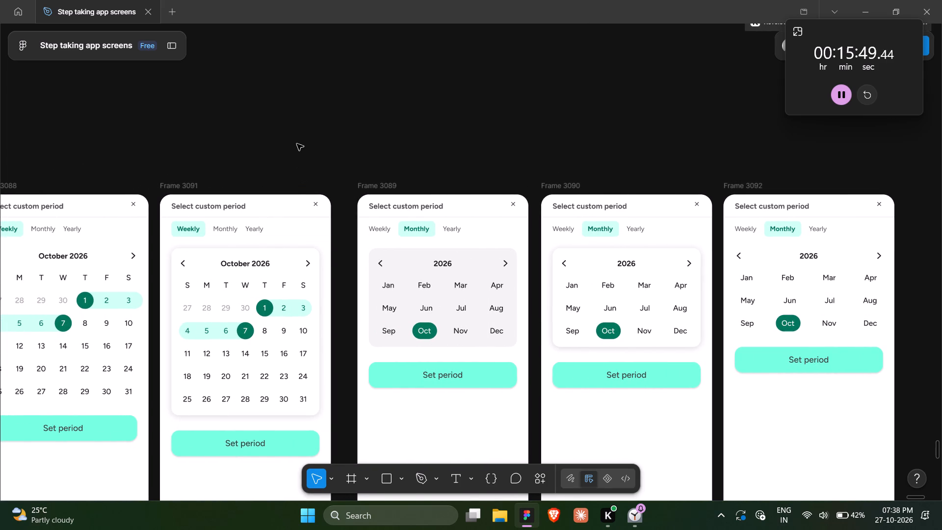
pyautogui.click(297, 144)
pyautogui.hscroll(3, 297, 144)
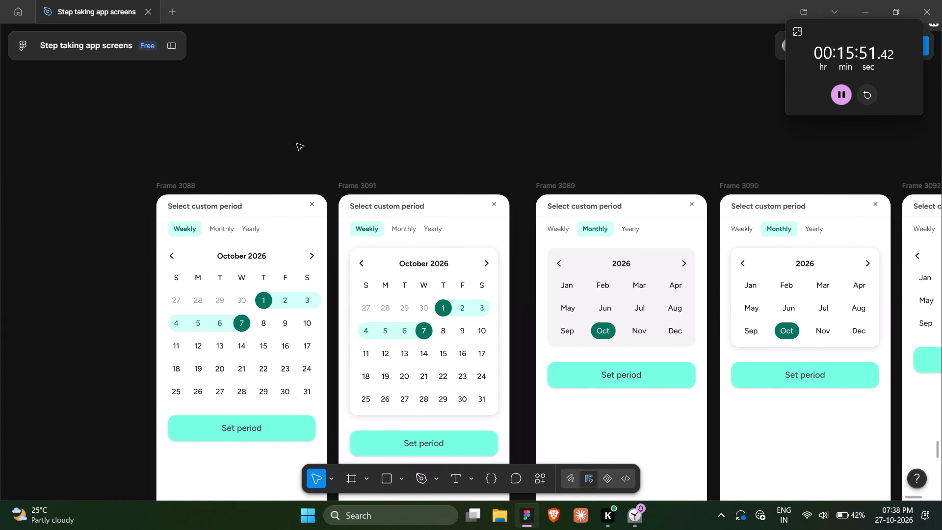
pyautogui.hscroll(1, 297, 144)
pyautogui.click(379, 141)
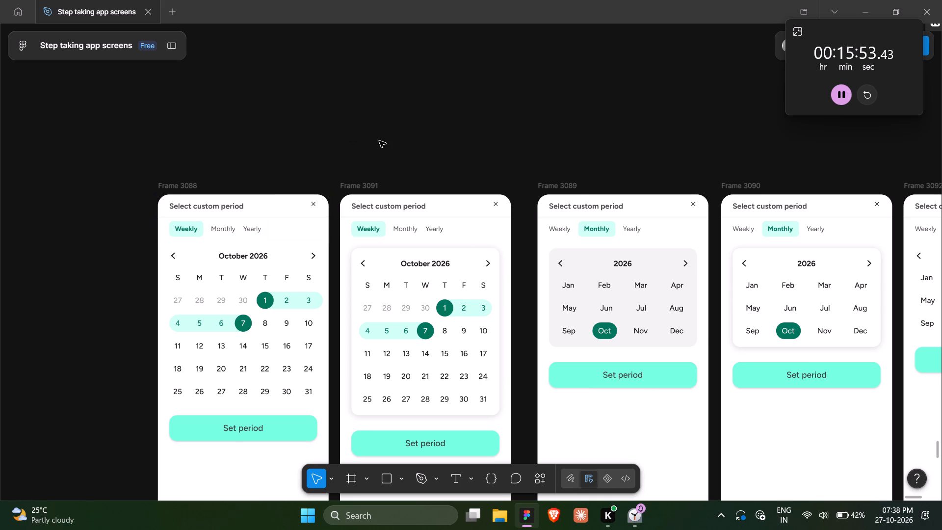
pyautogui.hscroll(-3, 379, 141)
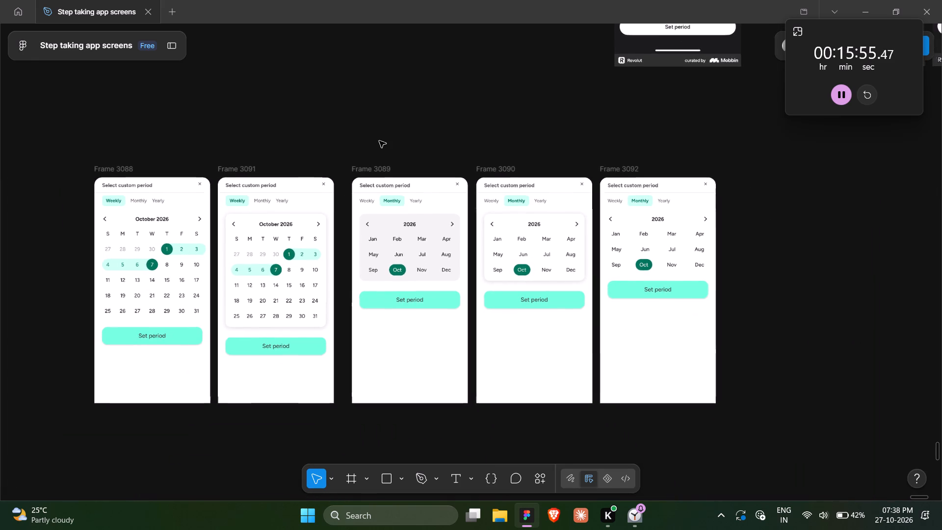
pyautogui.hscroll(1, 379, 141)
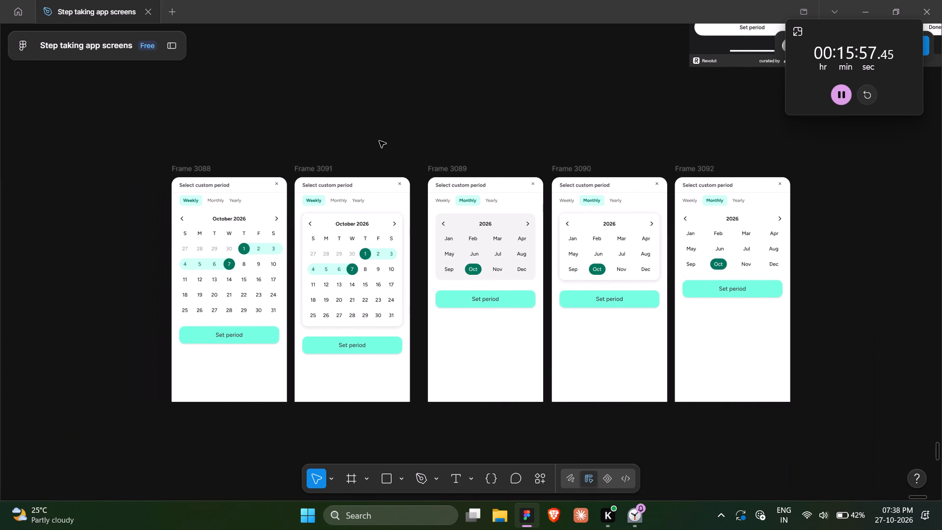
pyautogui.hscroll(1, 379, 141)
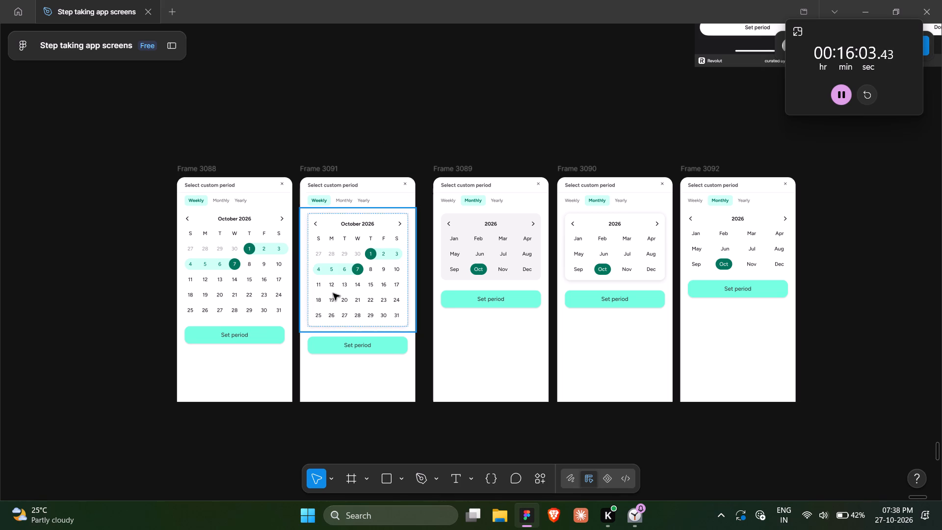
pyautogui.hscroll(1, 321, 301)
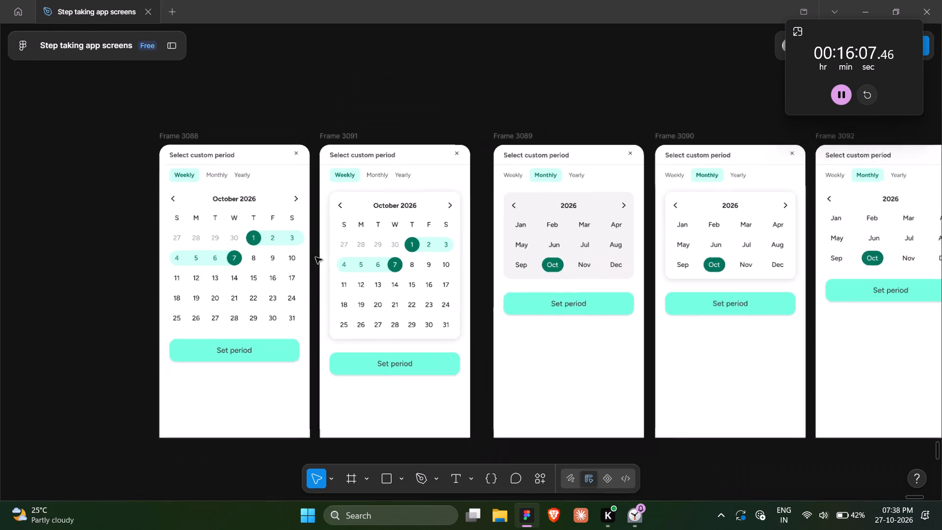
pyautogui.click(499, 118)
pyautogui.hscroll(-1, 499, 118)
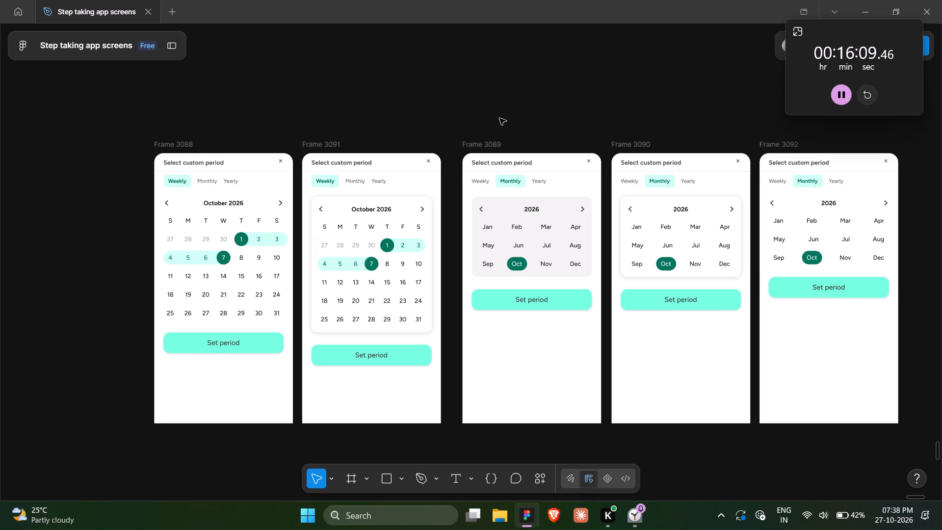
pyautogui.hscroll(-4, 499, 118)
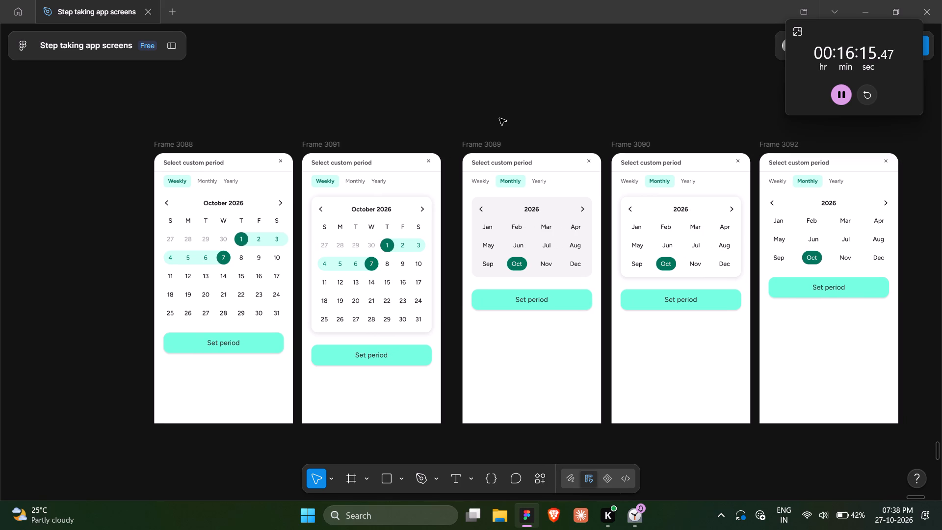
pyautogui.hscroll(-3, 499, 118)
# Shorten Frame 3088 to a height of about 556 by lowering its top edge.
pyautogui.click(330, 140)
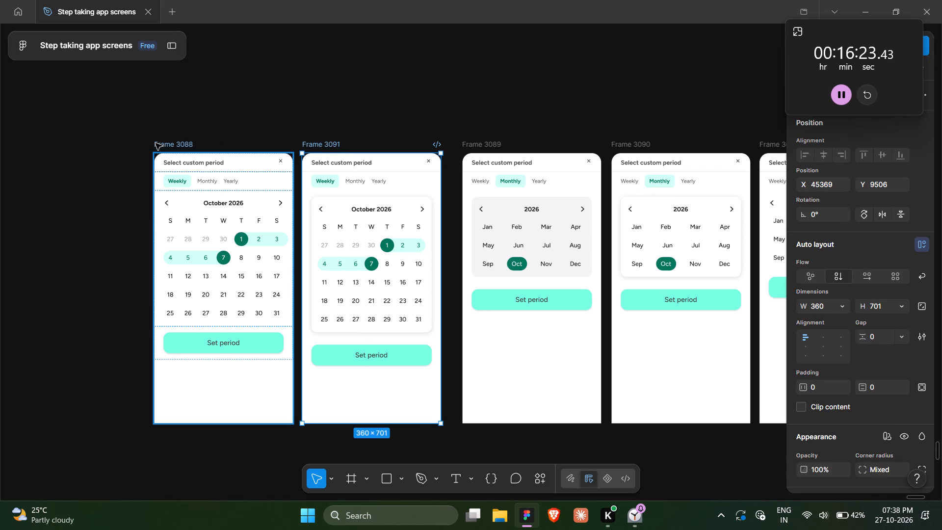
pyautogui.click(156, 144)
pyautogui.moveTo(221, 156); pyautogui.dragTo(223, 207)
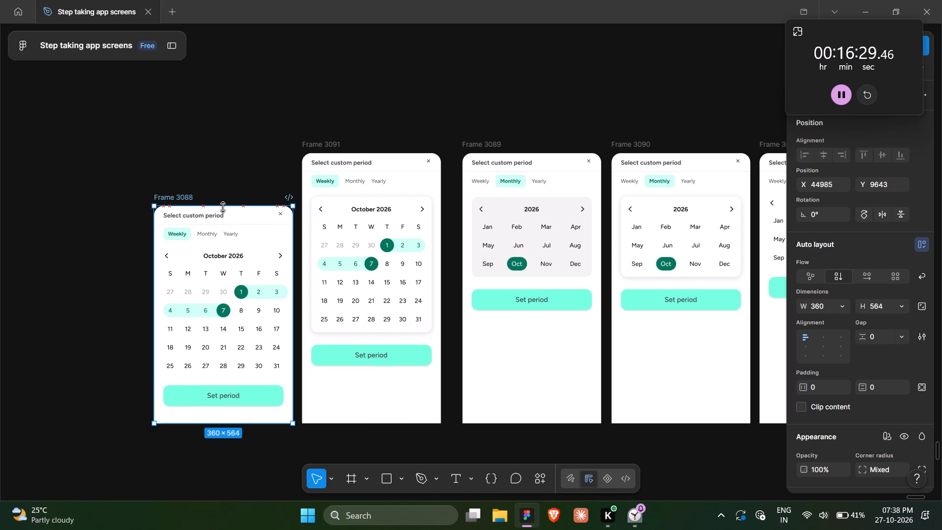
pyautogui.moveTo(223, 207); pyautogui.dragTo(223, 212)
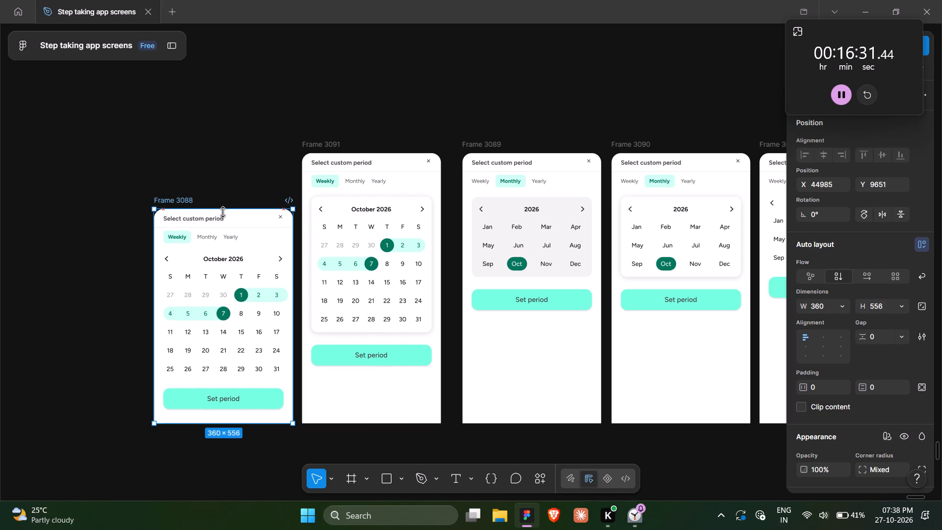
# Shorten Frame 3088 to a height of 544 by lowering its top edge.
pyautogui.moveTo(223, 212); pyautogui.dragTo(223, 212)
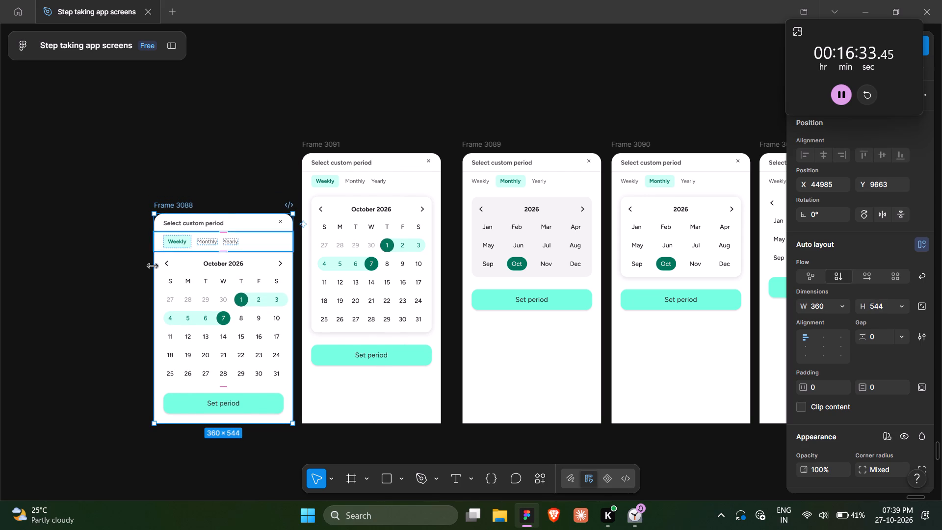
# Examine the content fit of the weekly Frame 3088 up close, compare it with Frame 3091, and clear the selection.
pyautogui.scroll(-1, 140, 303)
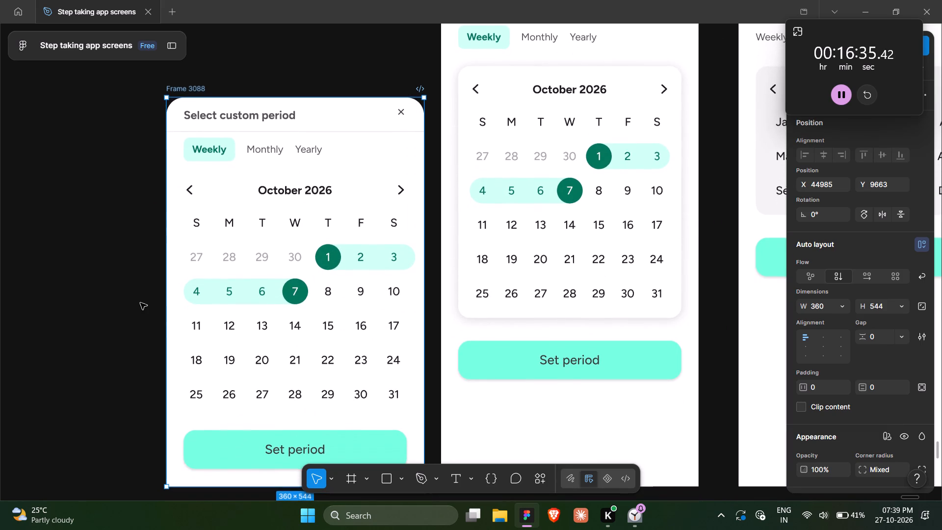
pyautogui.hscroll(1, 140, 303)
pyautogui.scroll(-1, 140, 303)
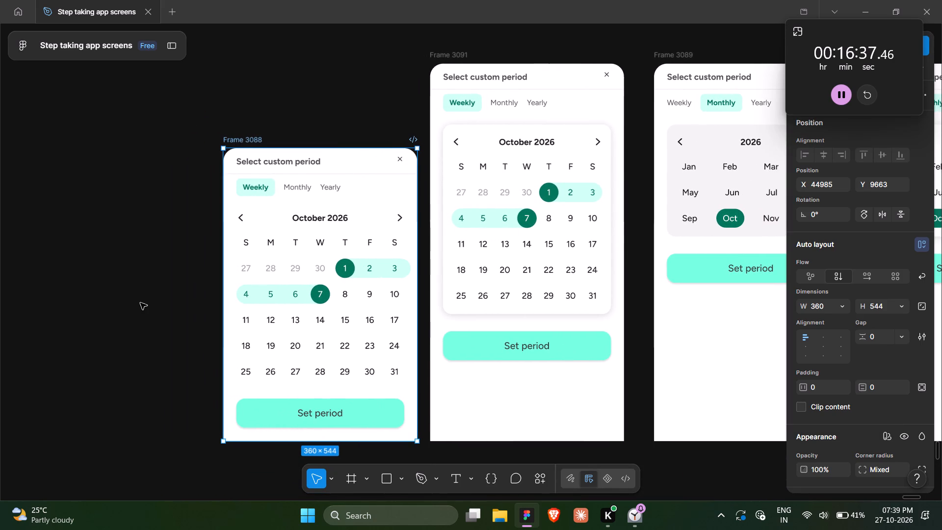
pyautogui.scroll(-1, 140, 303)
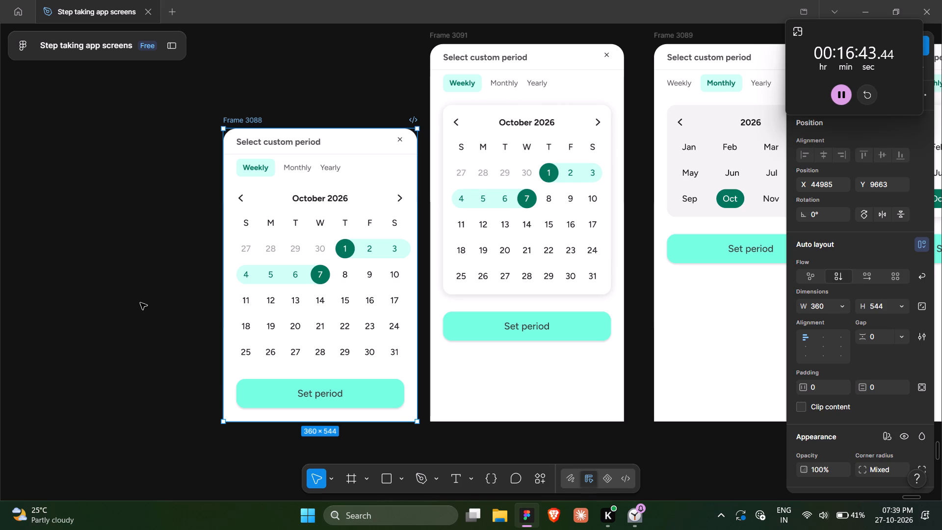
pyautogui.hscroll(-1, 140, 303)
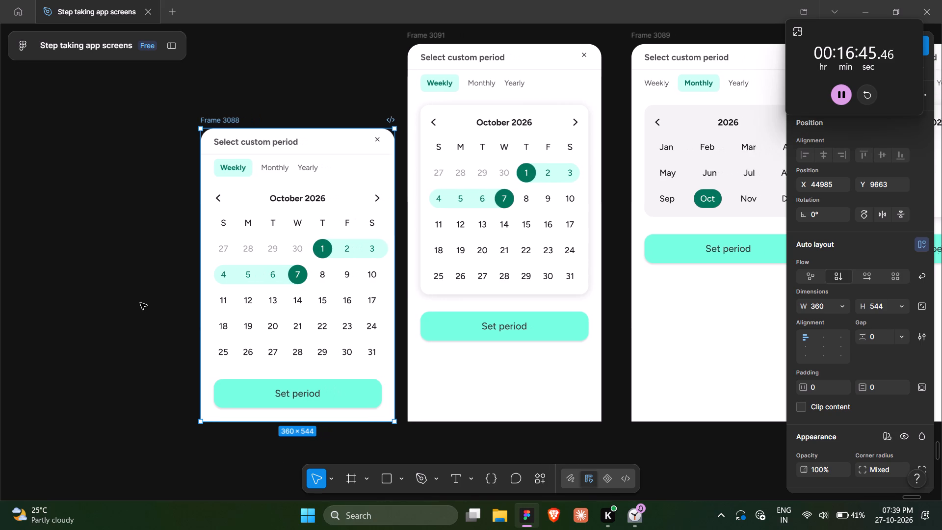
pyautogui.hscroll(-1, 140, 303)
pyautogui.click(105, 318)
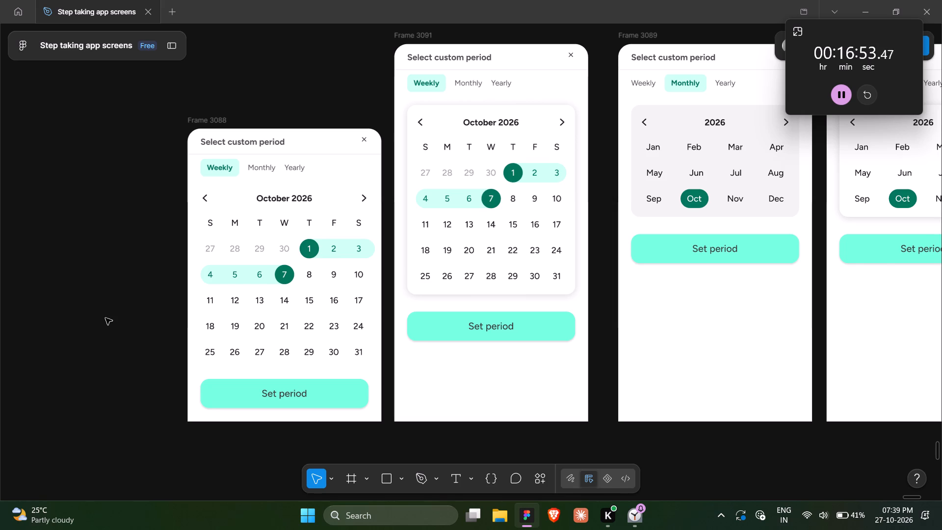
# Close the Figma window containing the step-taking app screens.
pyautogui.click(941, 0)
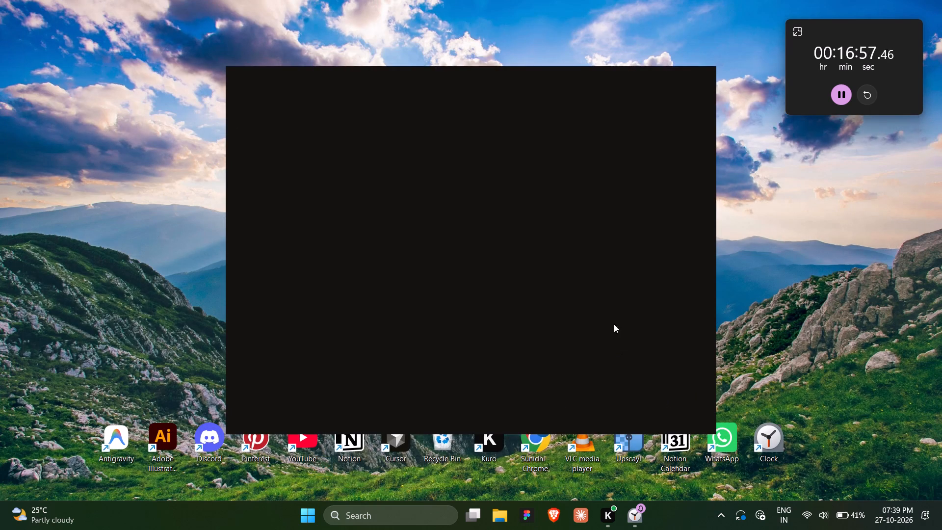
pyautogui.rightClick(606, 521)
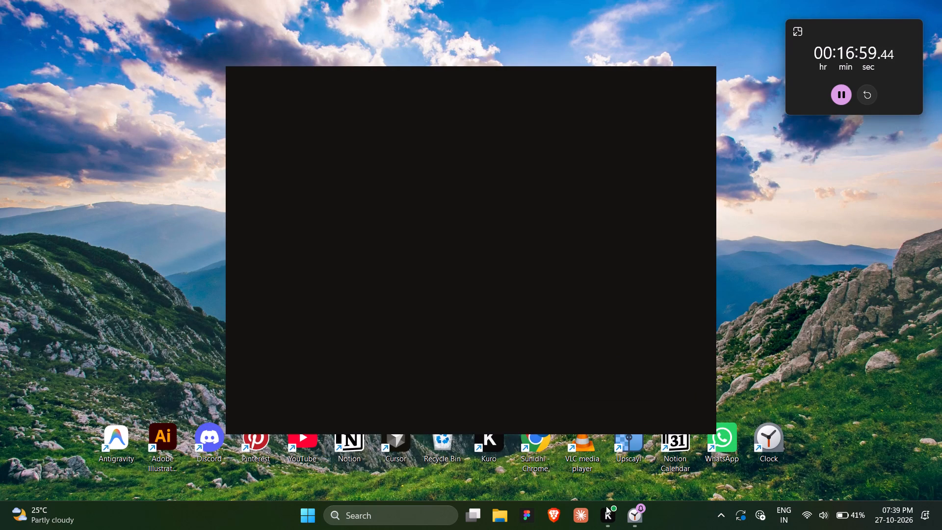
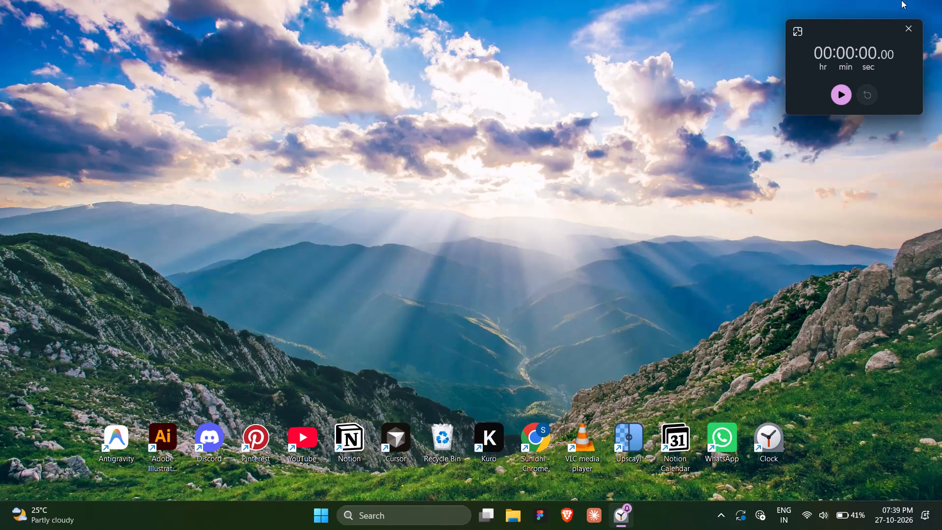
# Close the floating Clock stopwatch window on the desktop.
pyautogui.click(910, 31)
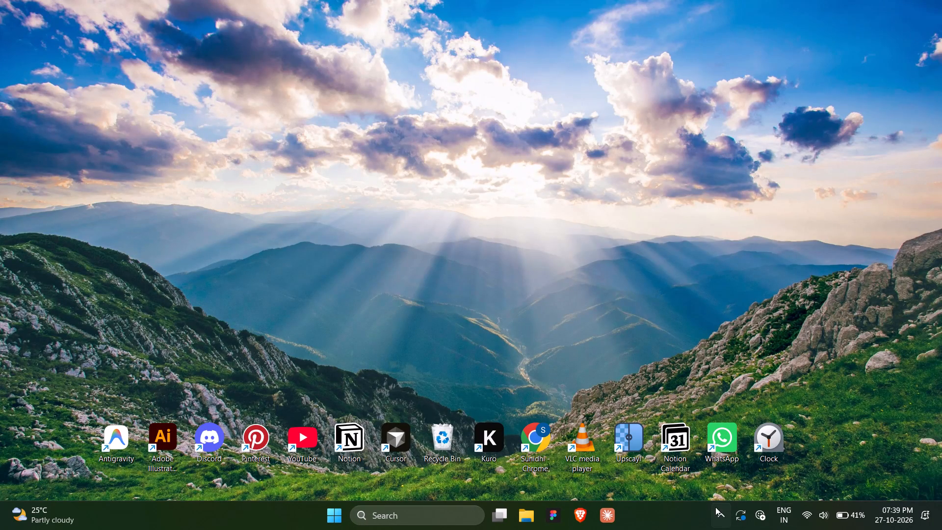
# Show the hidden background app icons in the system tray.
pyautogui.click(715, 508)
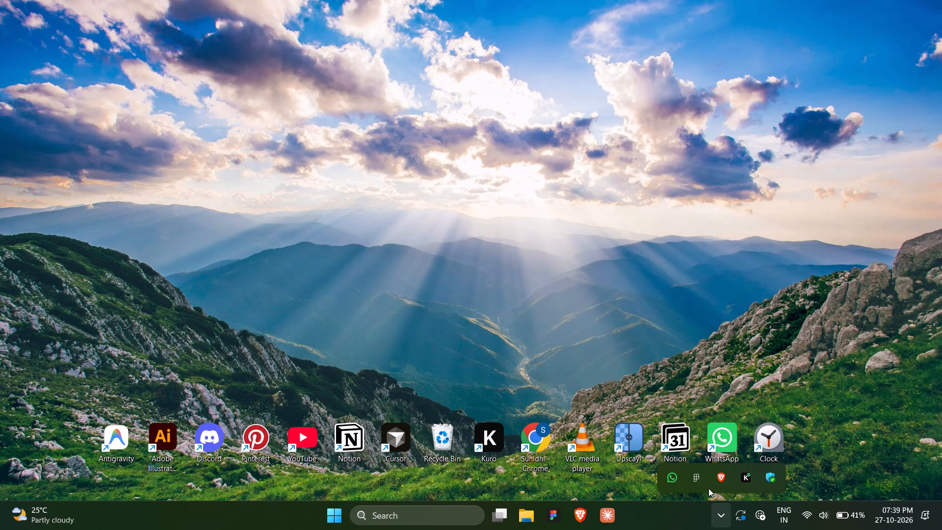